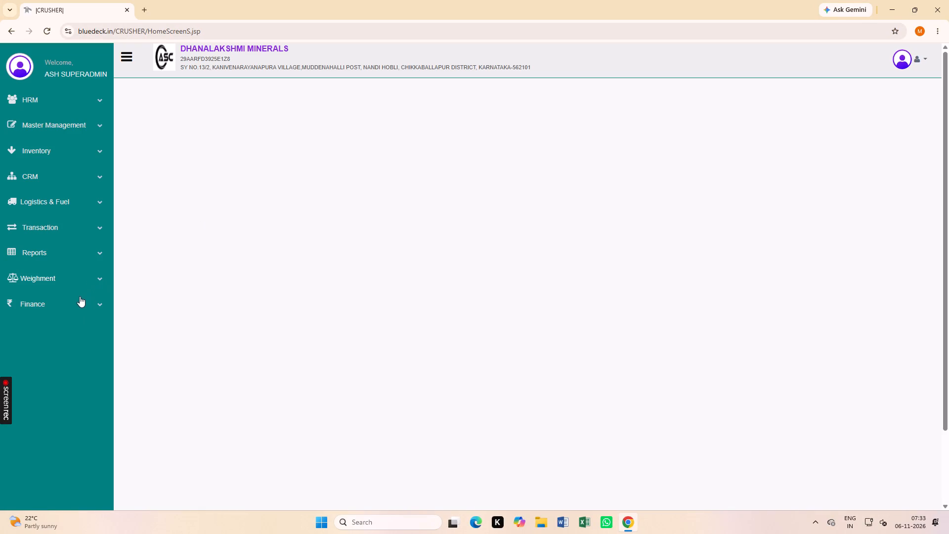
Open the Inward Item Weight page under Weighment to check the pending inward gross weight list.
click(77, 299)
click(82, 288)
click(47, 333)
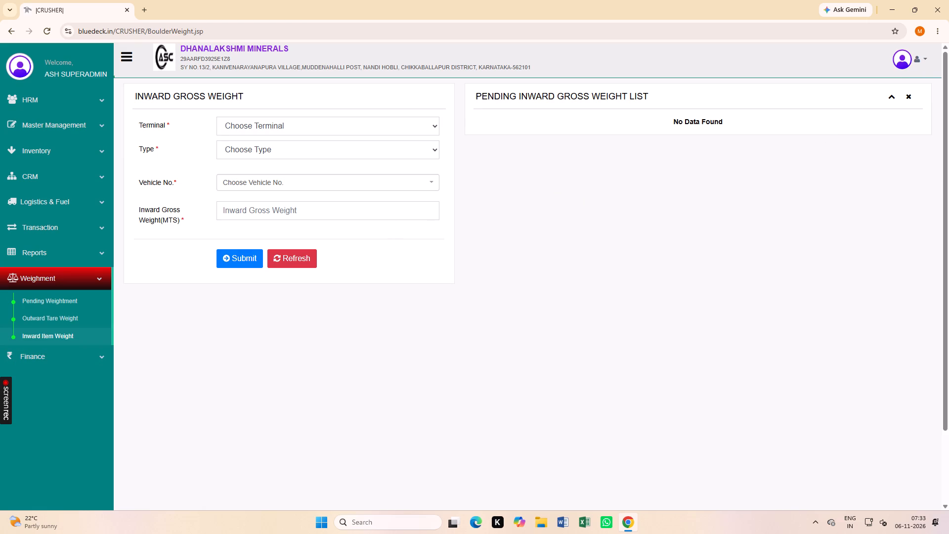
click(935, 55)
Open the Daily Summary Report from the general reports.
click(65, 249)
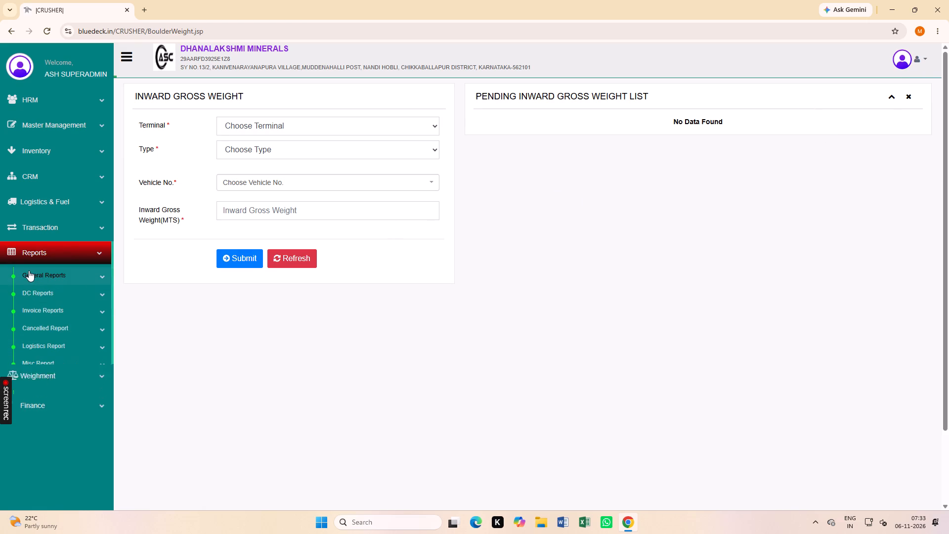
click(29, 270)
click(66, 311)
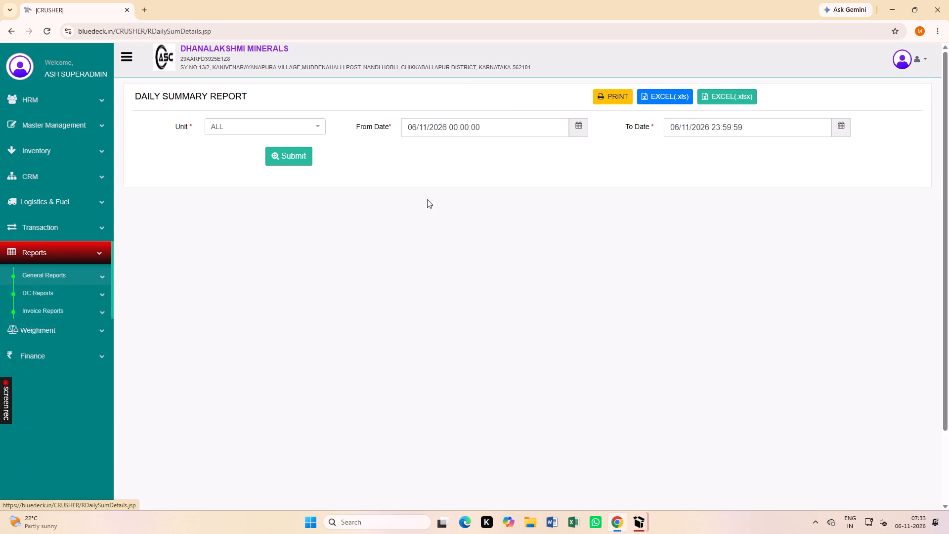
Generate the daily summary report for all units with the From Date set to 05/11/2026 20:00:00.
click(539, 135)
click(495, 178)
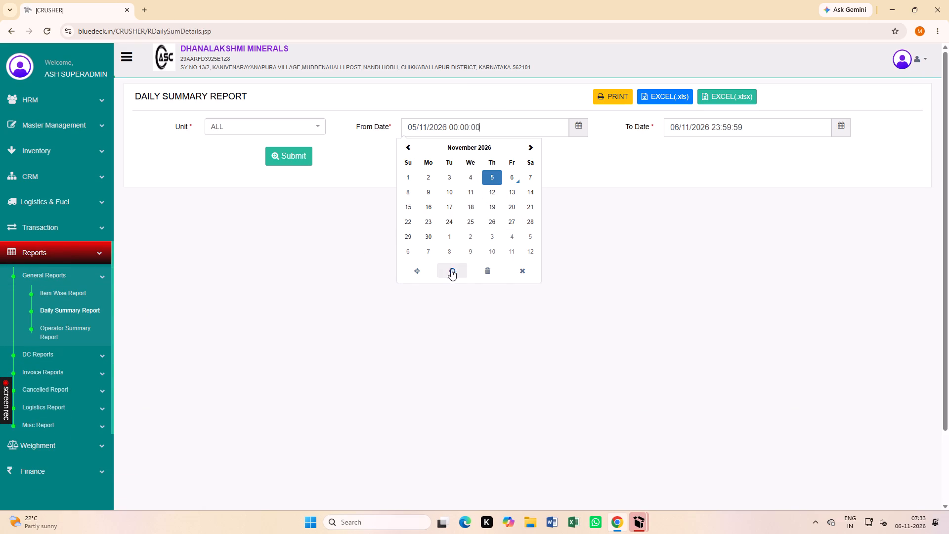
click(451, 269)
click(418, 259)
click(500, 226)
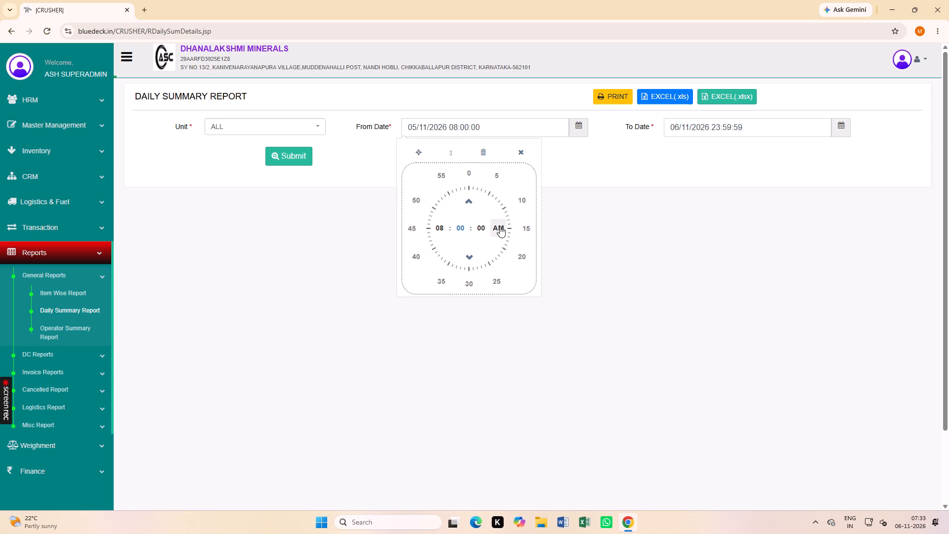
click(586, 228)
click(292, 155)
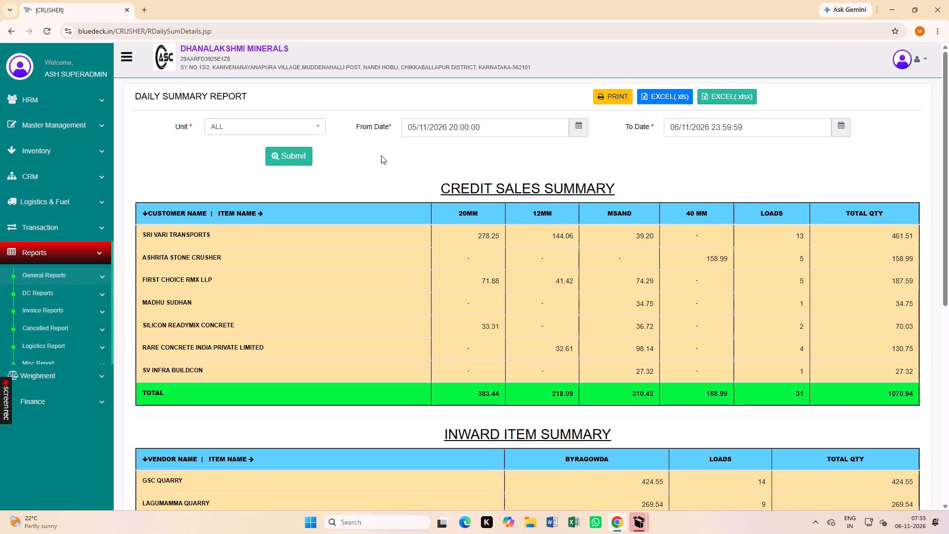
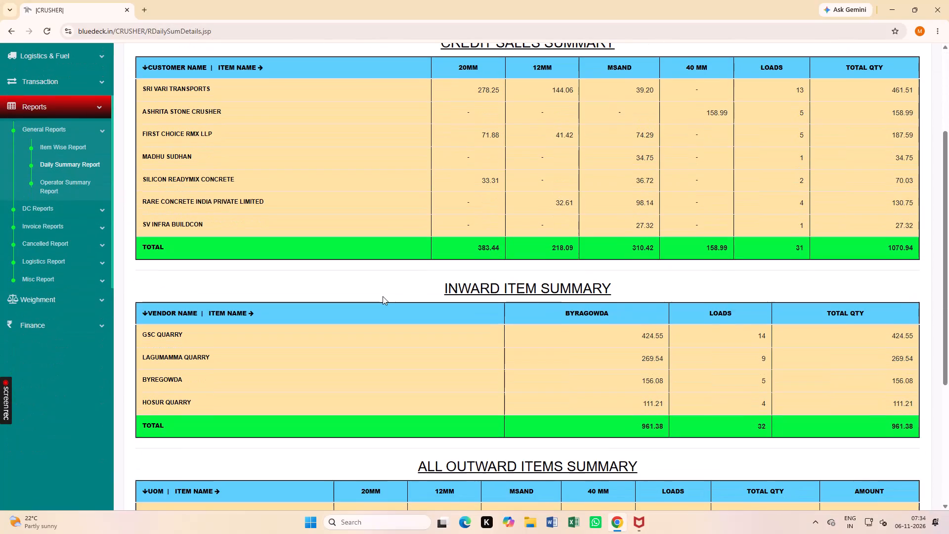
Review the Inward Item Summary and All Outward Items Summary sections of the generated daily summary report.
scroll(389, 362, down, 2)
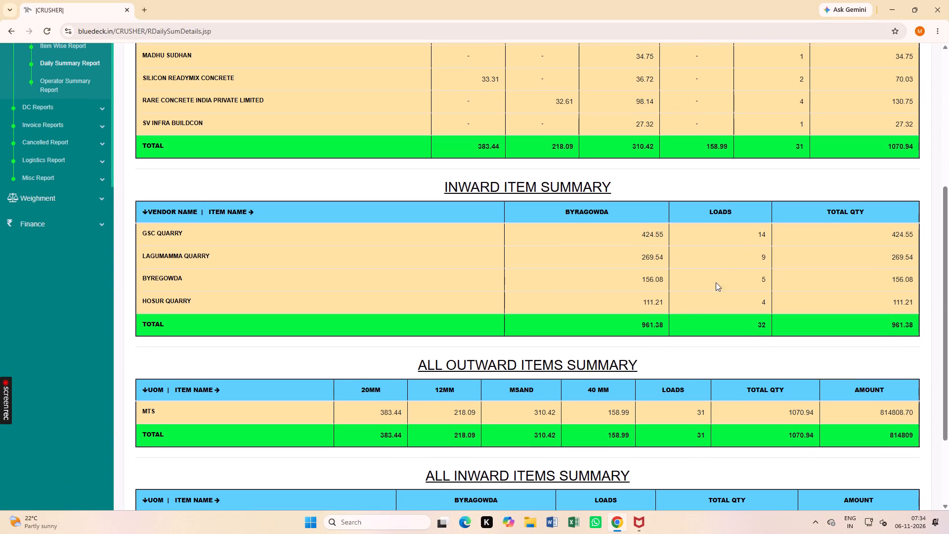
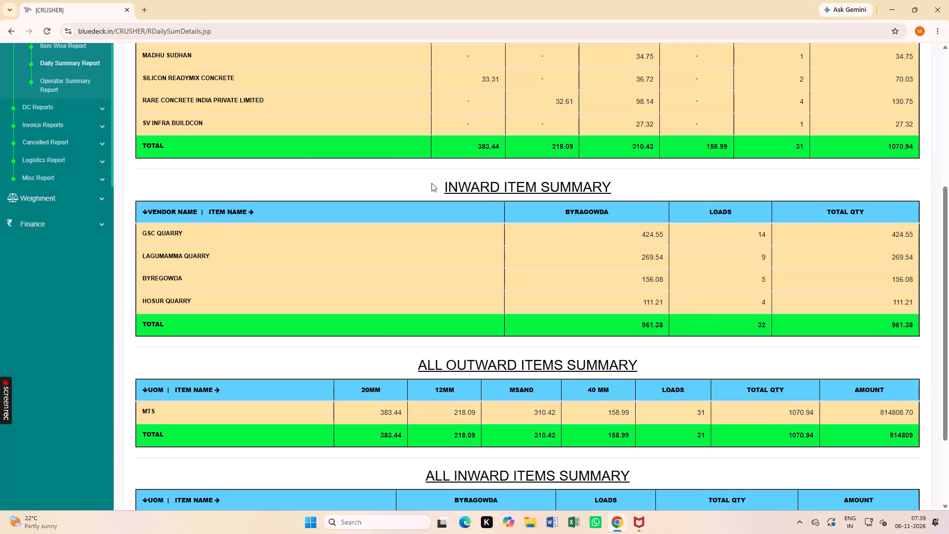
Review the Credit Sales Summary and Inward Item Summary sections of the daily summary report.
scroll(372, 340, up, 2)
scroll(372, 340, down, 2)
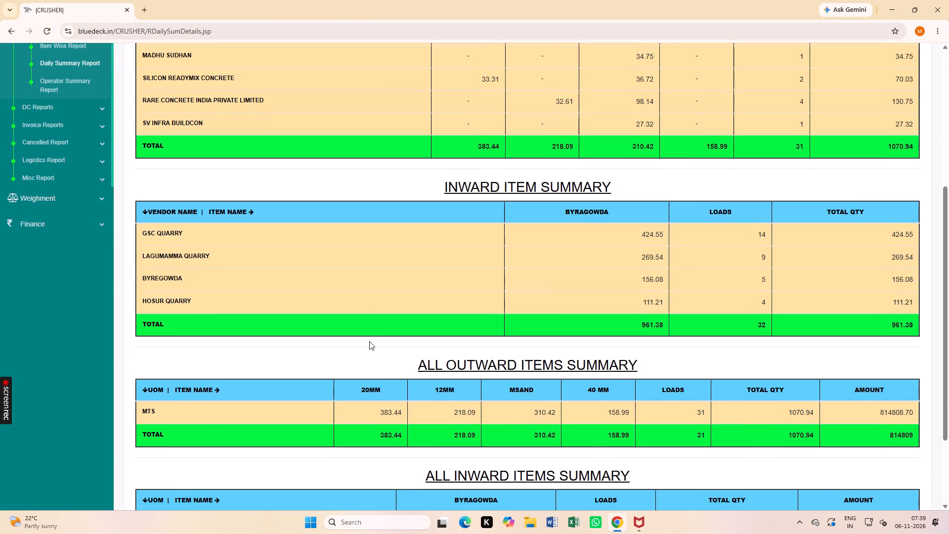
scroll(369, 341, up, 2)
scroll(767, 349, down, 1)
scroll(609, 358, down, 1)
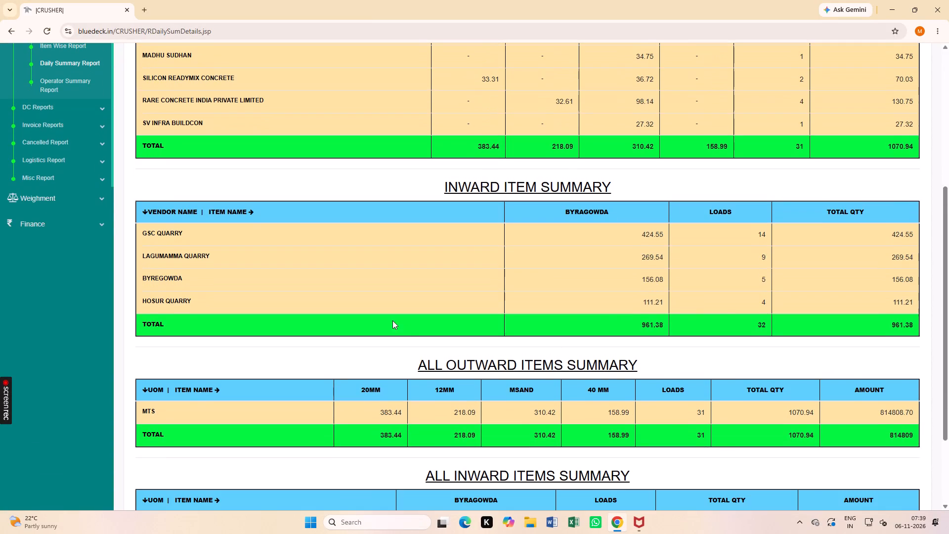
scroll(388, 328, down, 3)
scroll(408, 329, up, 3)
scroll(458, 327, up, 4)
scroll(454, 334, down, 3)
scroll(453, 334, up, 4)
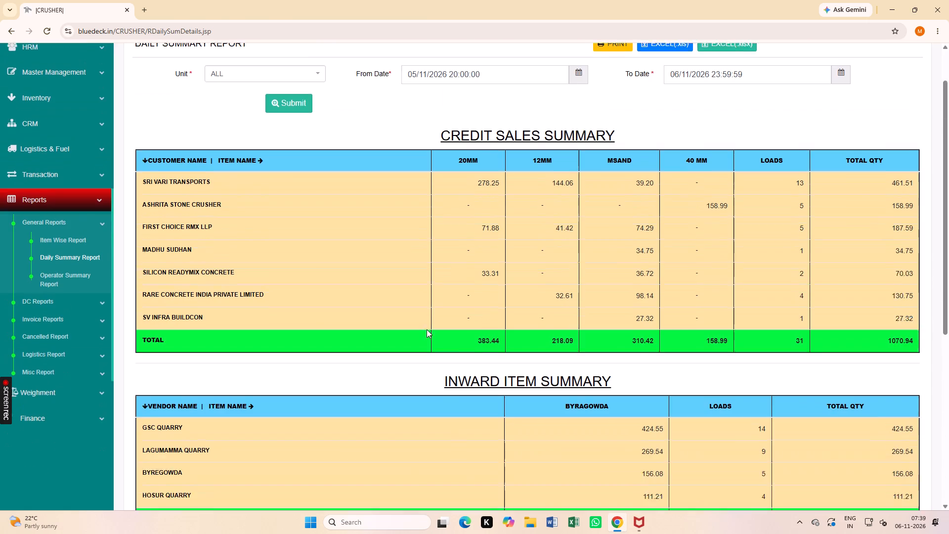
scroll(312, 326, up, 2)
Generate the Inward Item DC Report with the from date set to 05/11/2026 20:00:00.
click(62, 353)
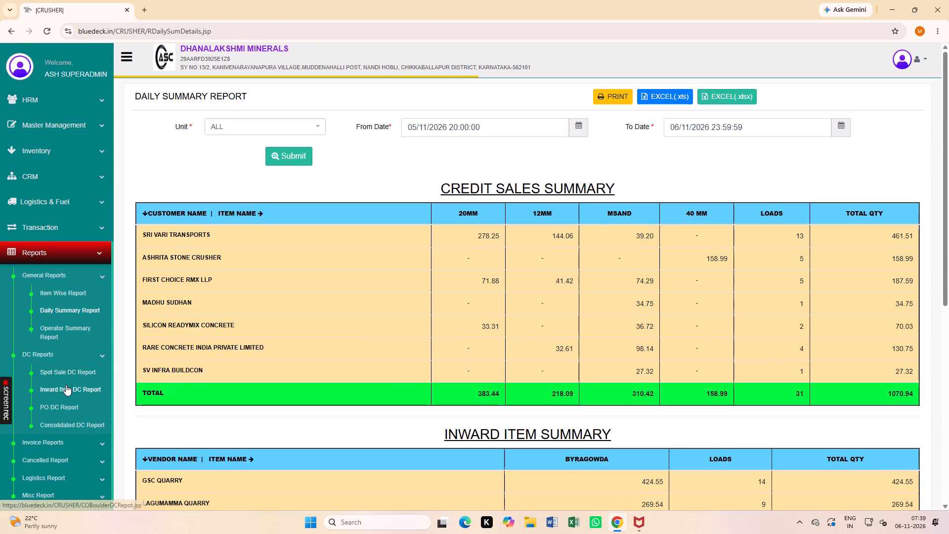
click(66, 385)
click(576, 153)
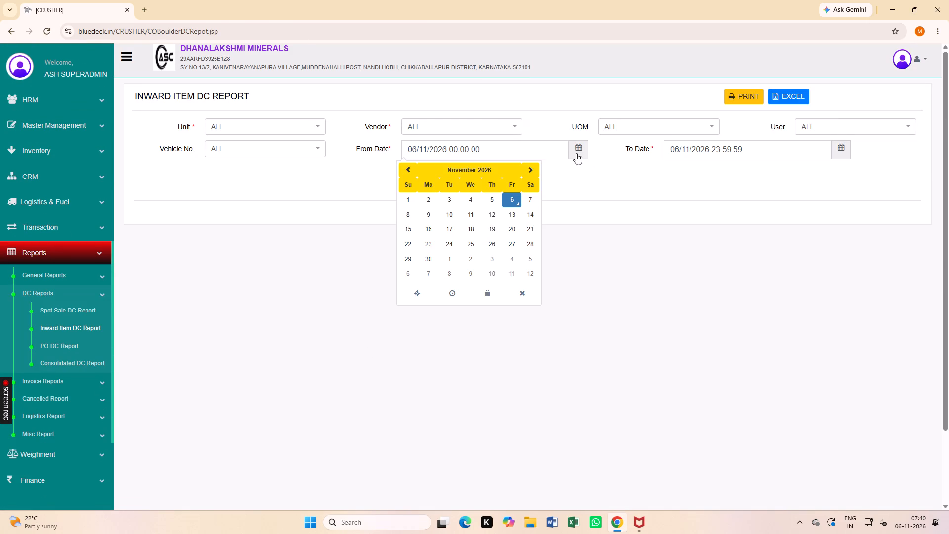
click(497, 200)
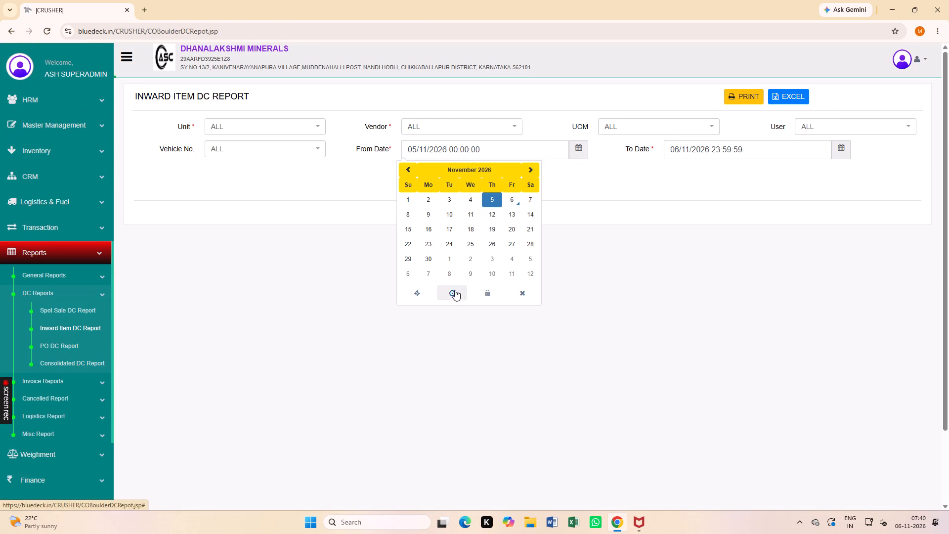
click(455, 290)
click(420, 273)
click(496, 247)
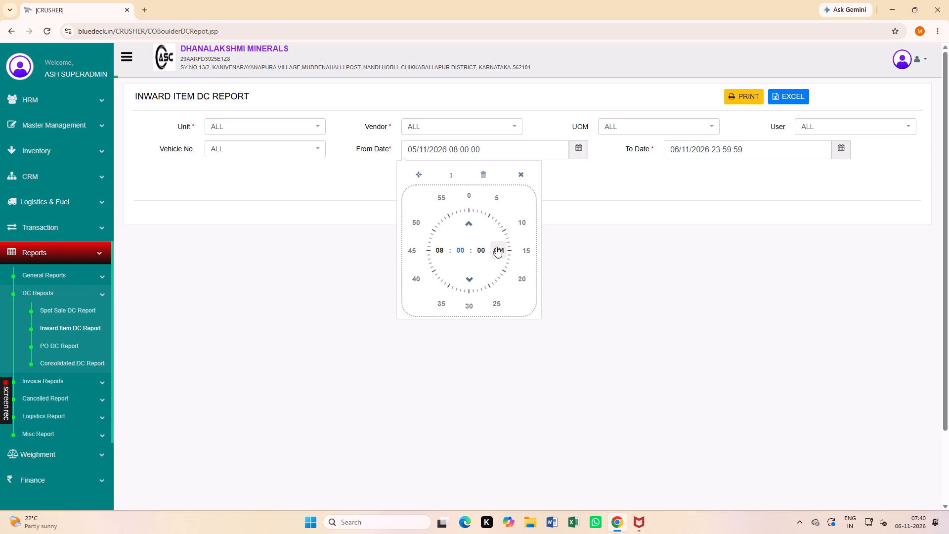
click(616, 238)
click(486, 175)
Look through the inward item DC entries and export the report to Excel.
scroll(367, 310, down, 4)
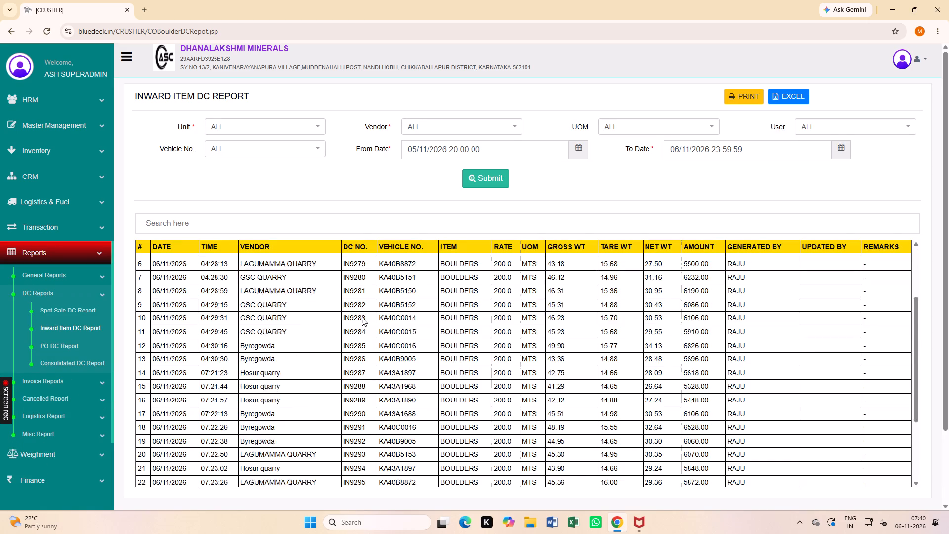
scroll(362, 317, down, 8)
scroll(375, 301, up, 13)
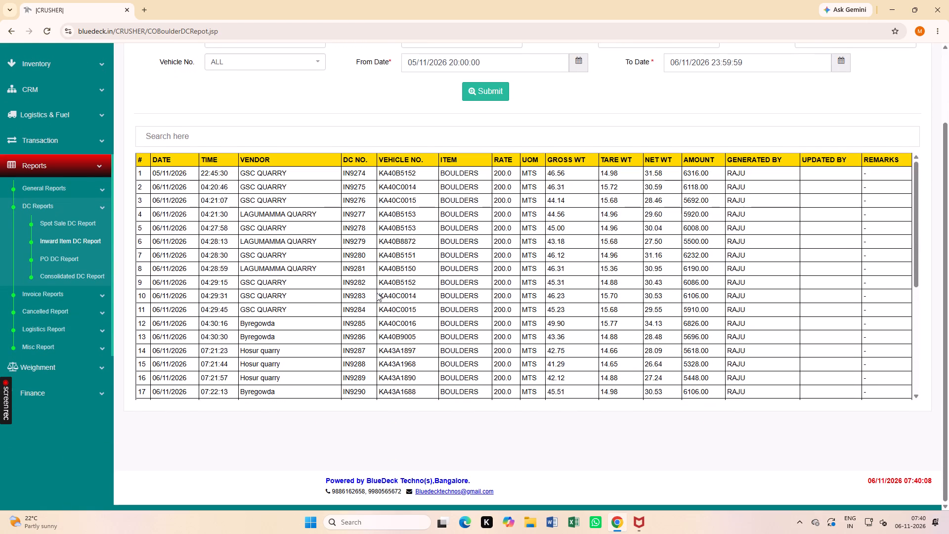
scroll(377, 293, up, 2)
scroll(344, 205, up, 5)
click(790, 93)
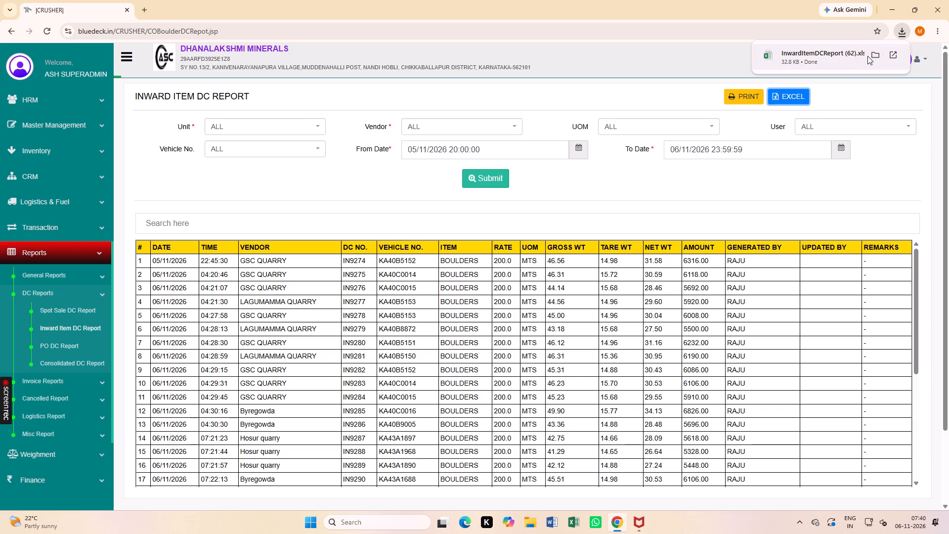
Open the downloaded InwardItemDCReport (62) workbook from the Downloads folder, enable editing and dismiss the Office activation wizard.
click(872, 54)
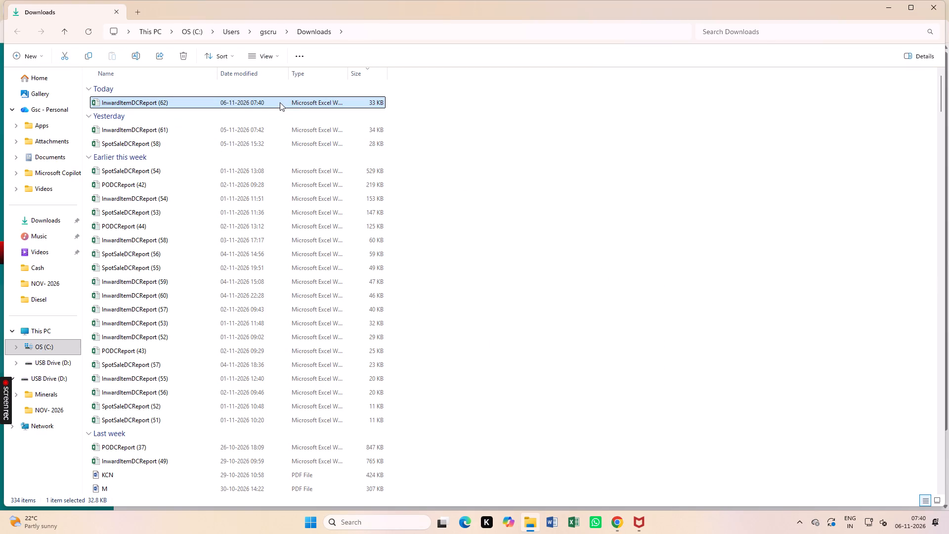
double_click(280, 102)
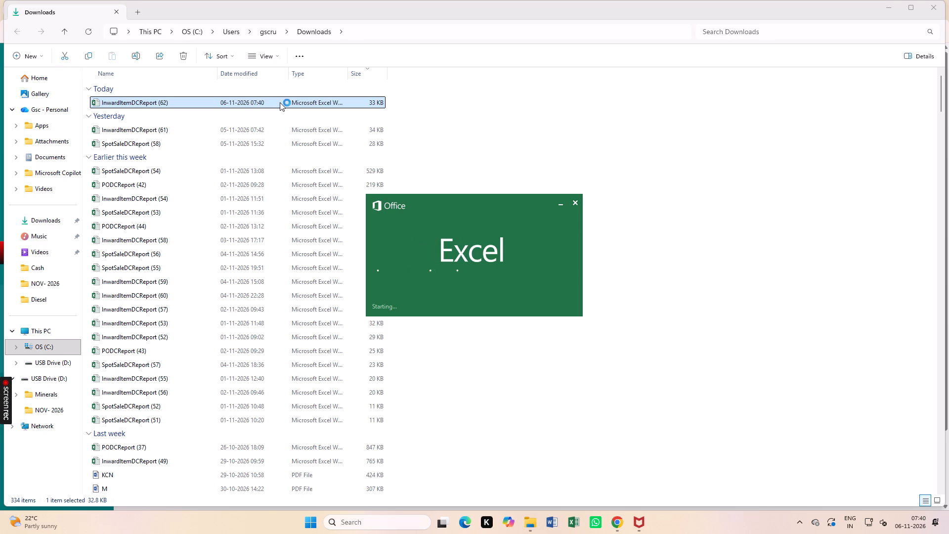
click(421, 35)
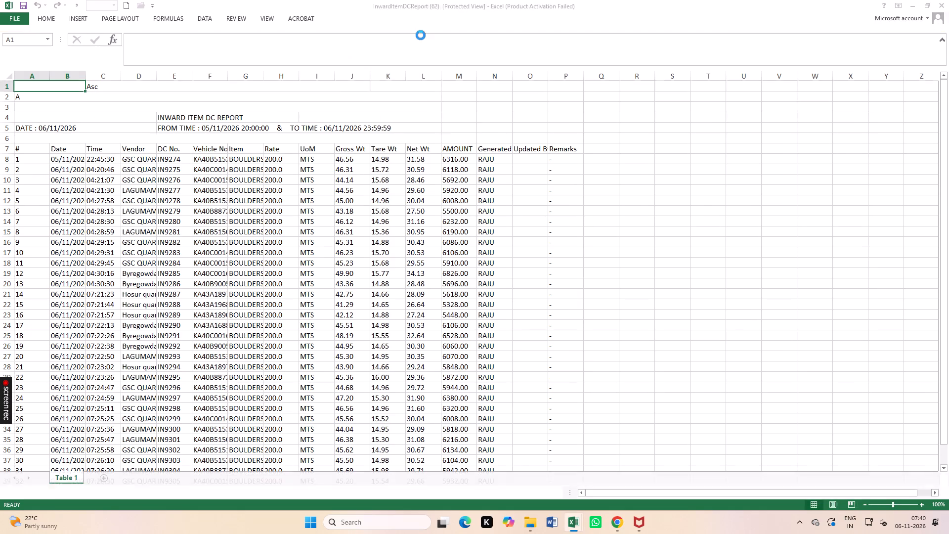
click(340, 262)
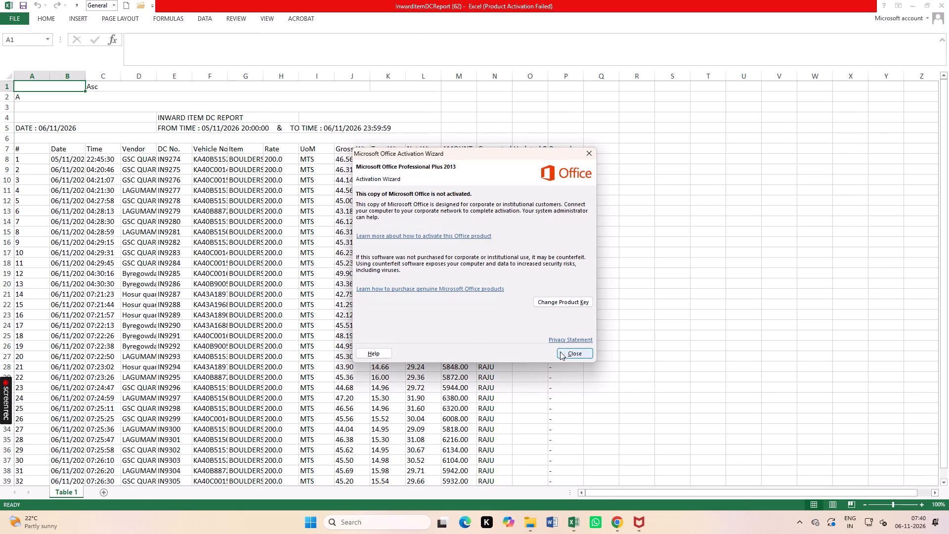
click(560, 352)
click(432, 305)
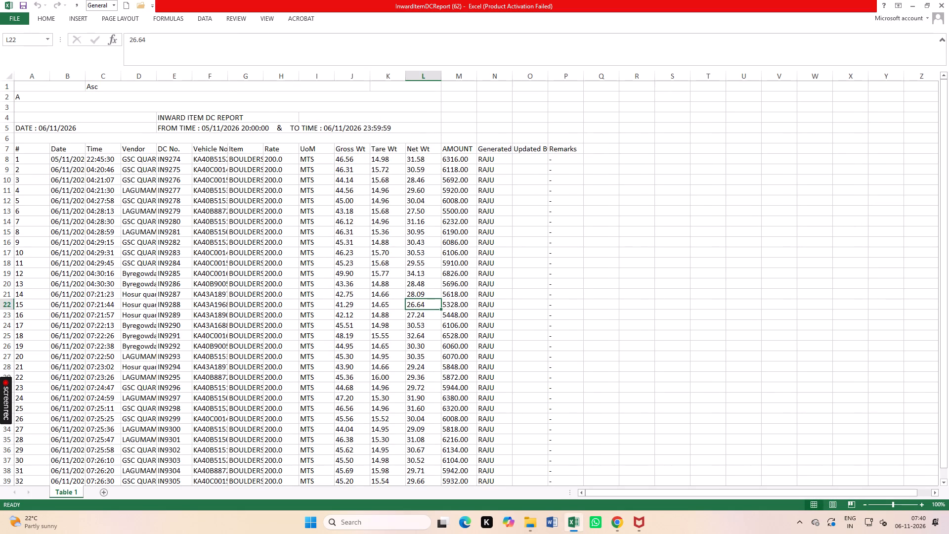
Autofit the Vehicle No. and Vendor columns of the inward item DC report to their contents.
click(226, 78)
double_click(226, 78)
click(258, 197)
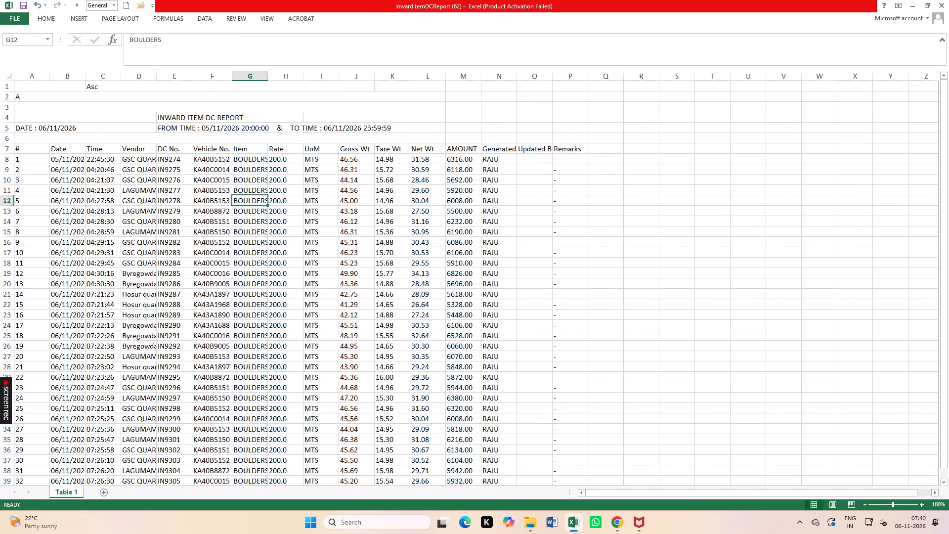
click(234, 150)
click(187, 159)
click(131, 156)
click(94, 114)
click(81, 143)
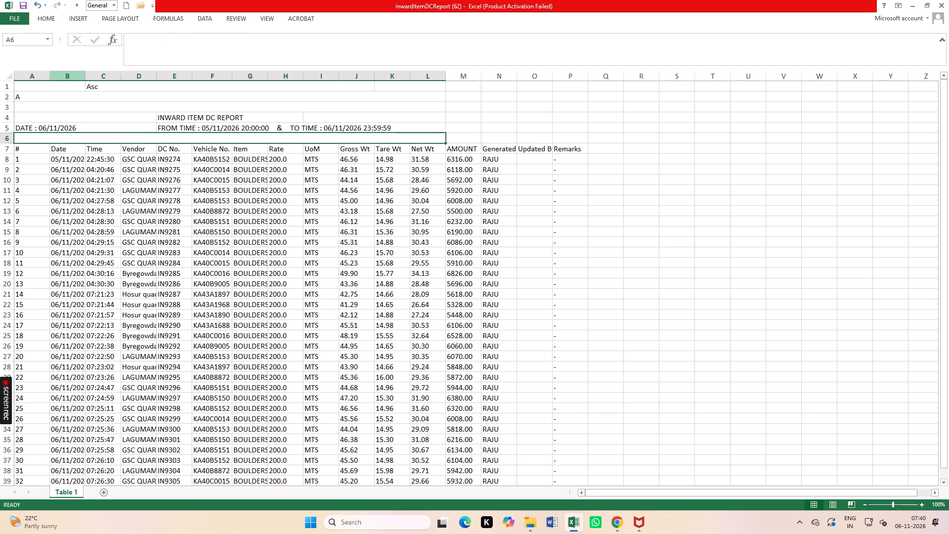
click(155, 226)
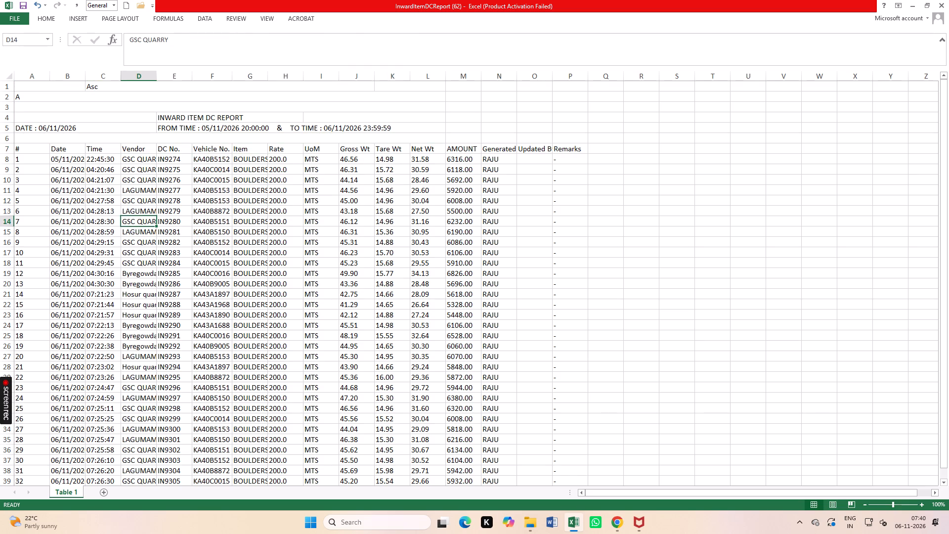
double_click(158, 76)
click(233, 232)
click(265, 264)
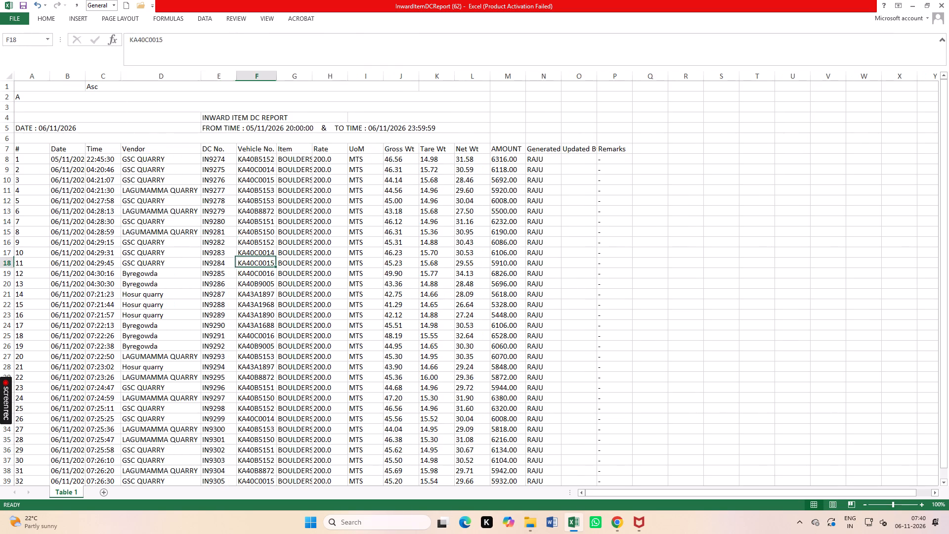
click(152, 192)
click(66, 159)
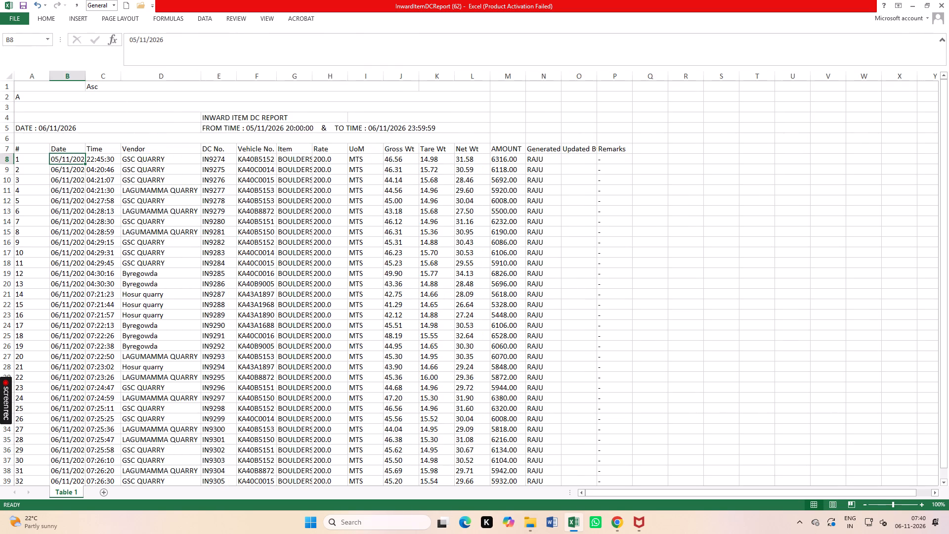
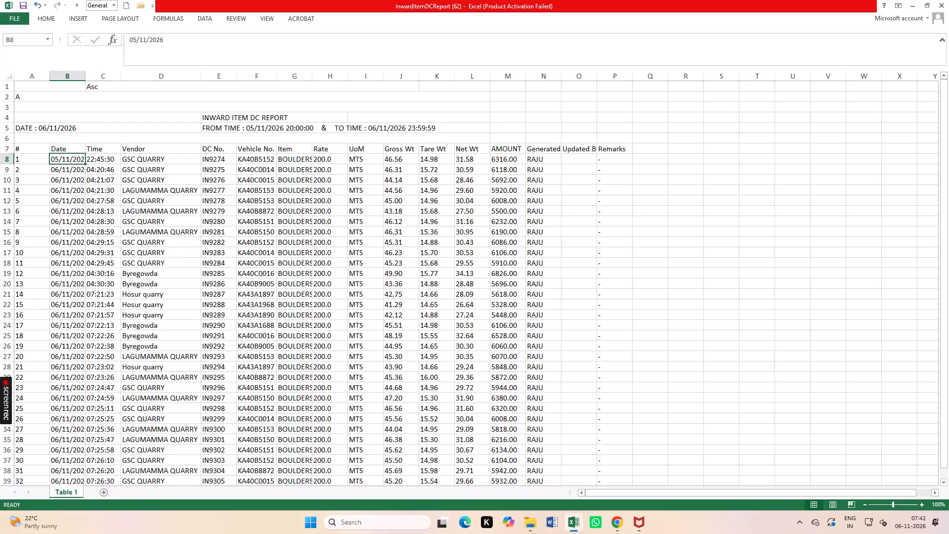
Examine the vendor and DC number entries in the exported inward item DC report, especially the last rows.
scroll(241, 370, down, 3)
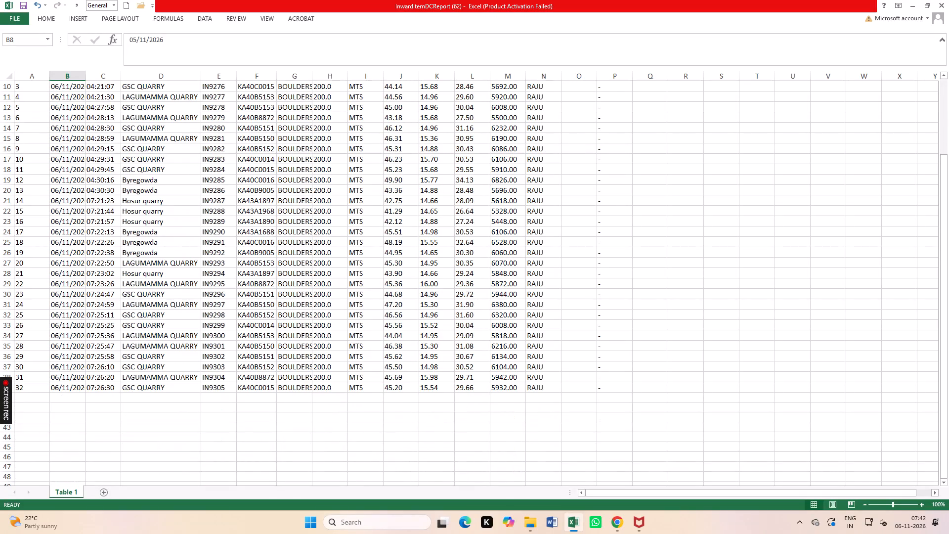
scroll(158, 375, up, 2)
scroll(154, 426, down, 1)
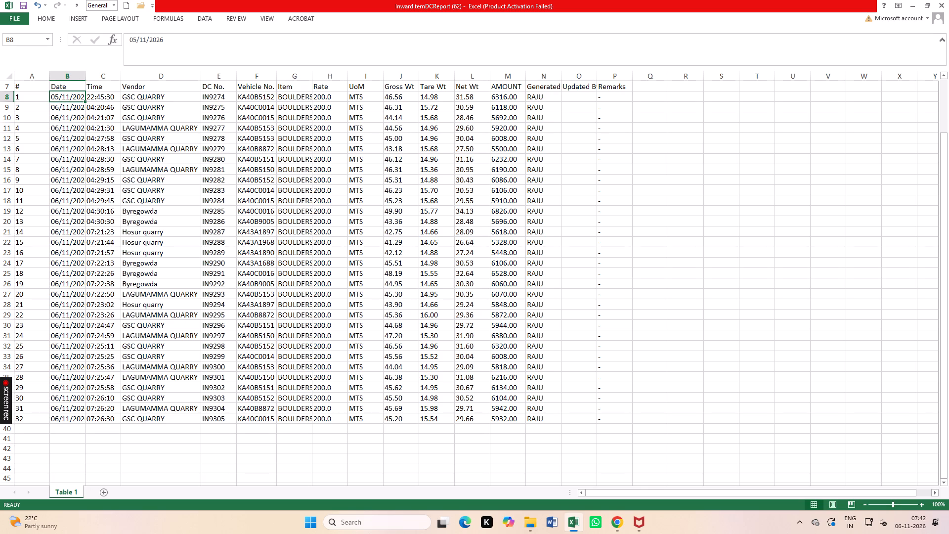
click(145, 400)
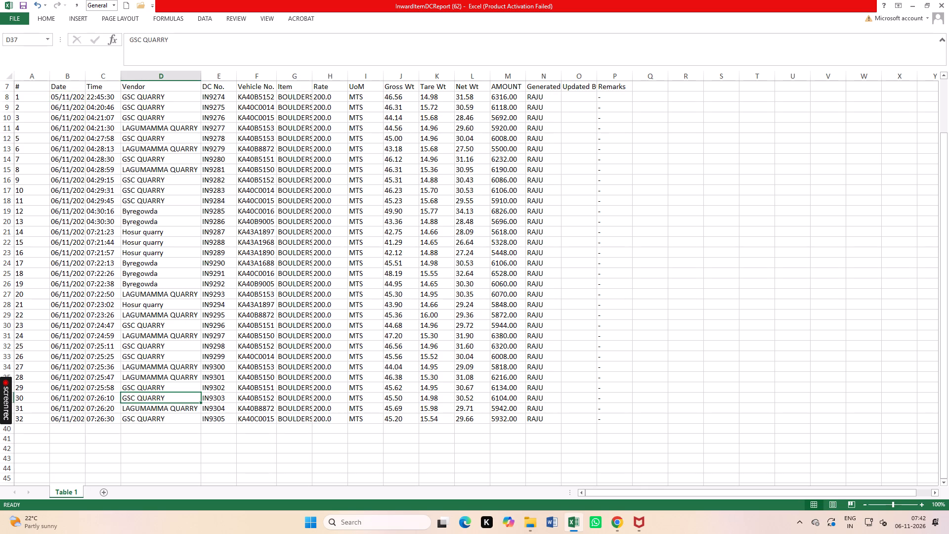
click(148, 424)
click(157, 402)
click(149, 420)
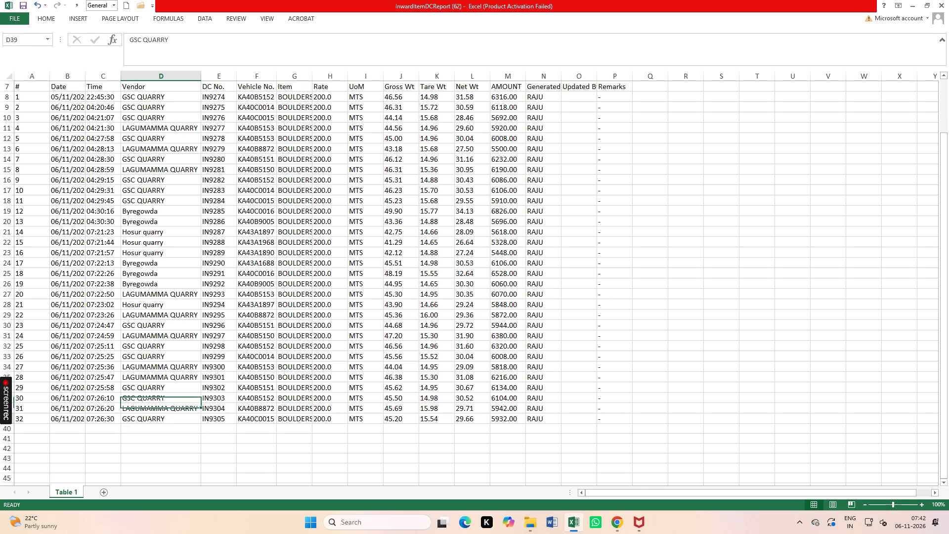
click(150, 400)
click(149, 422)
click(149, 398)
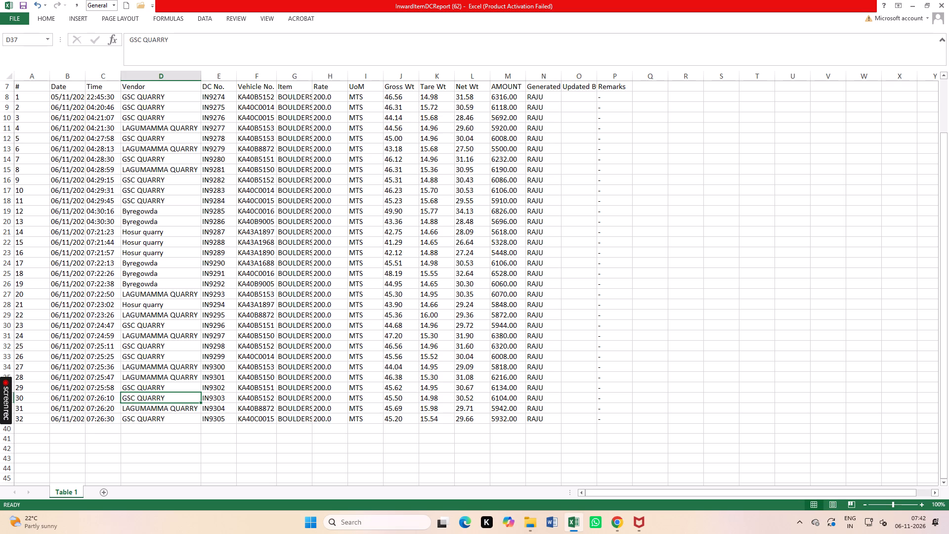
click(213, 422)
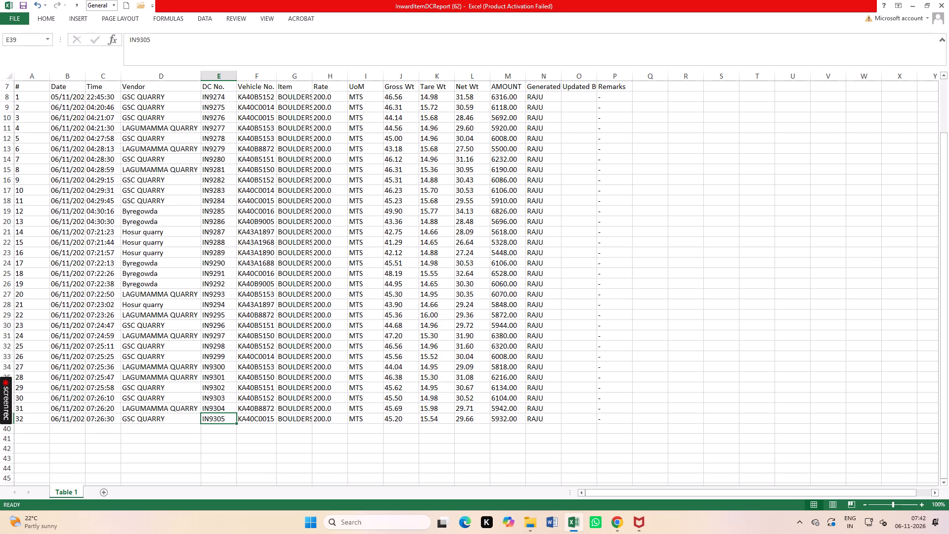
scroll(319, 411, up, 1)
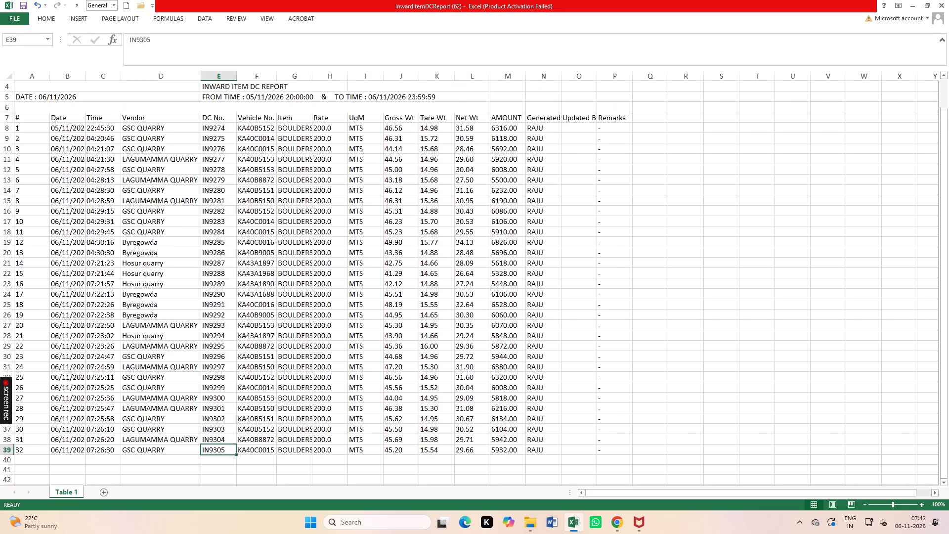
scroll(279, 428, down, 2)
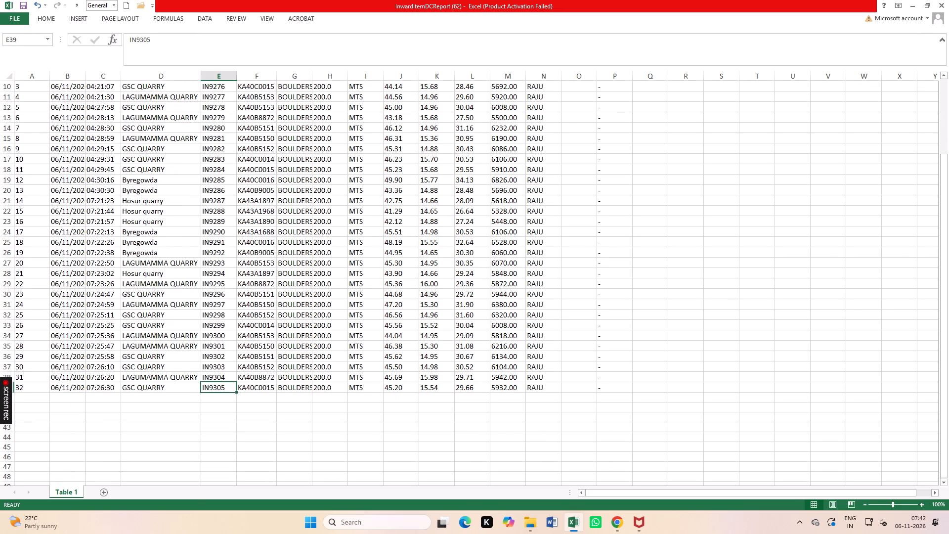
scroll(279, 428, up, 3)
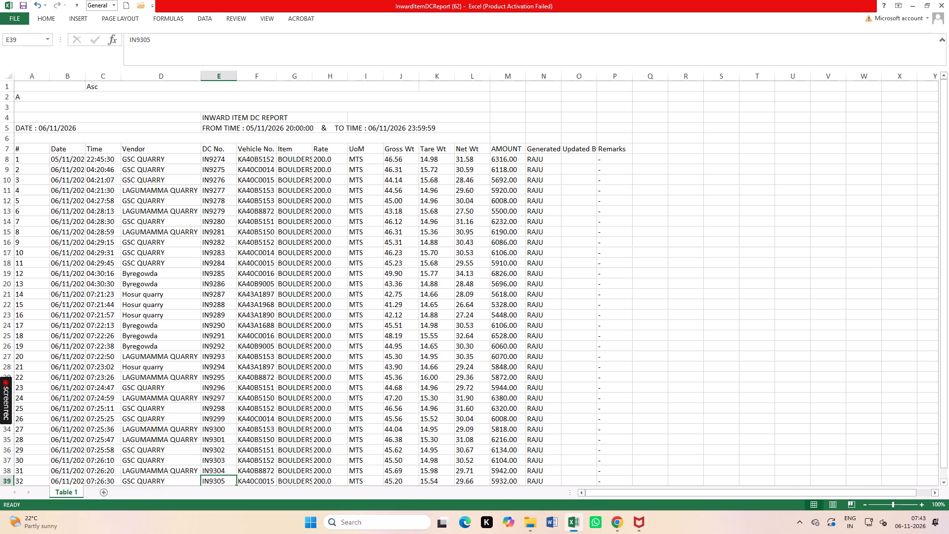
scroll(280, 467, down, 1)
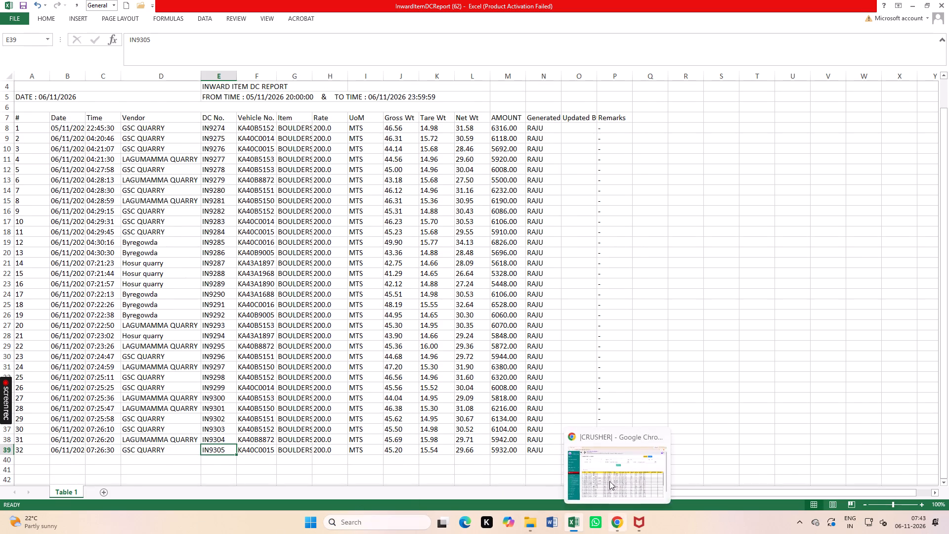
Switch to the CRUSHER site in Chrome and open the Update Inward Item DC form.
click(605, 477)
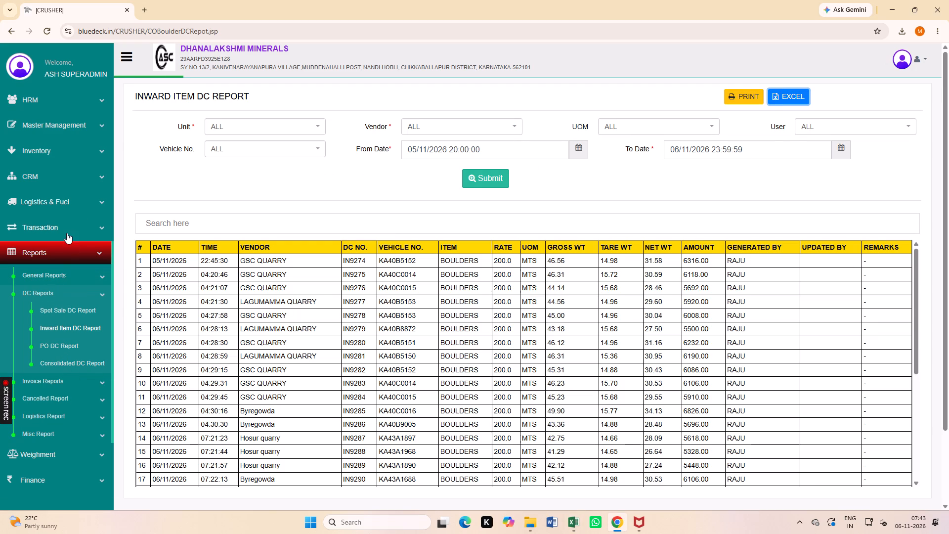
click(66, 233)
click(63, 249)
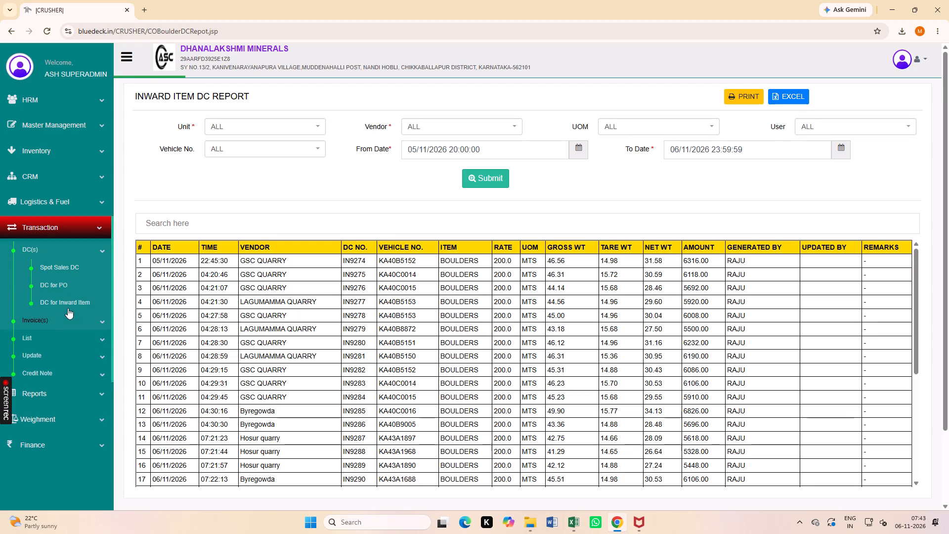
click(48, 360)
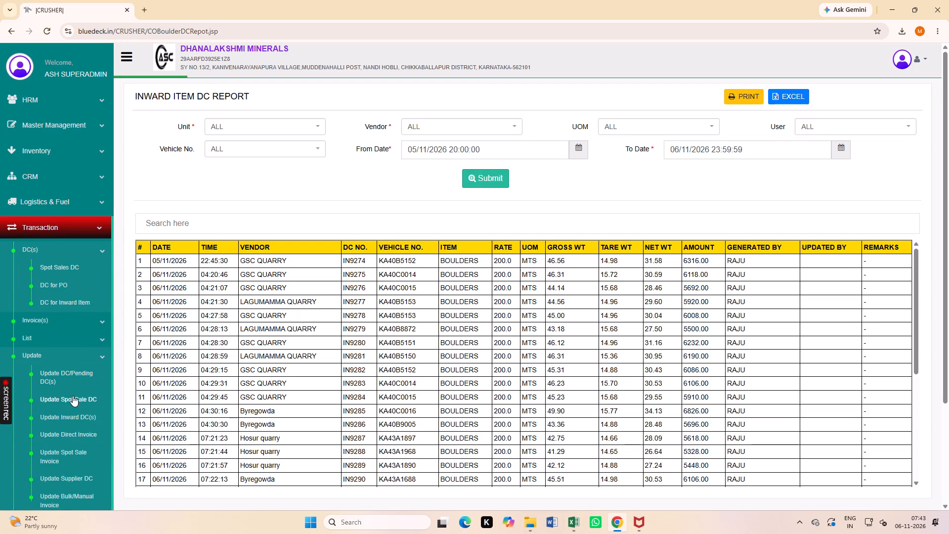
click(66, 417)
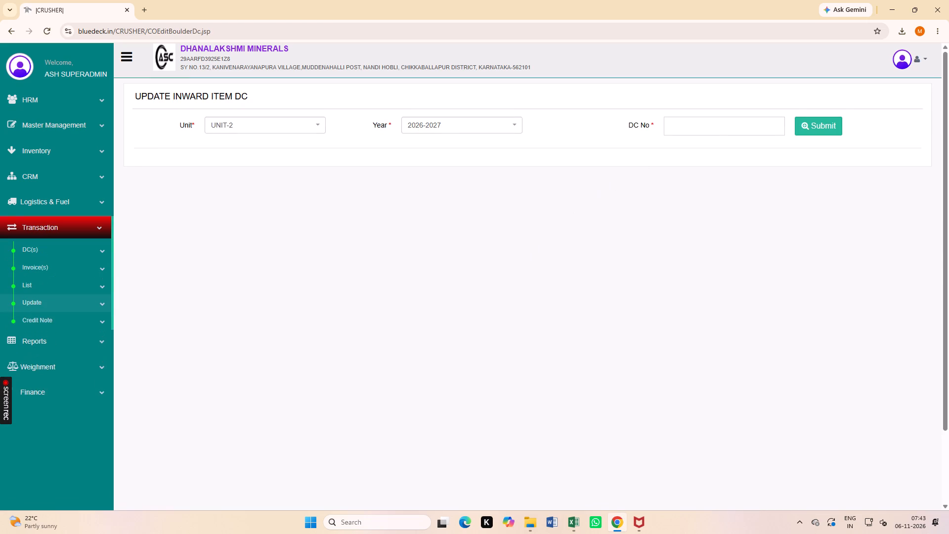
Retrieve inward DC 9303, change its vendor to LAGUMAMMA QUARRY and submit the update without remarks.
click(687, 121)
key(9)
key(3)
text(03)
key(Return)
scroll(948, 1, up, 1)
scroll(369, 250, down, 2)
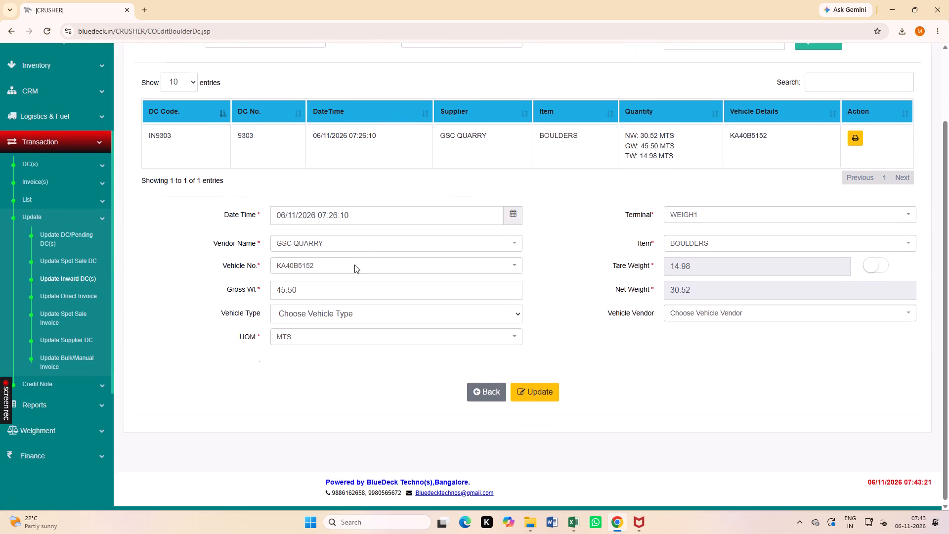
click(334, 233)
click(302, 357)
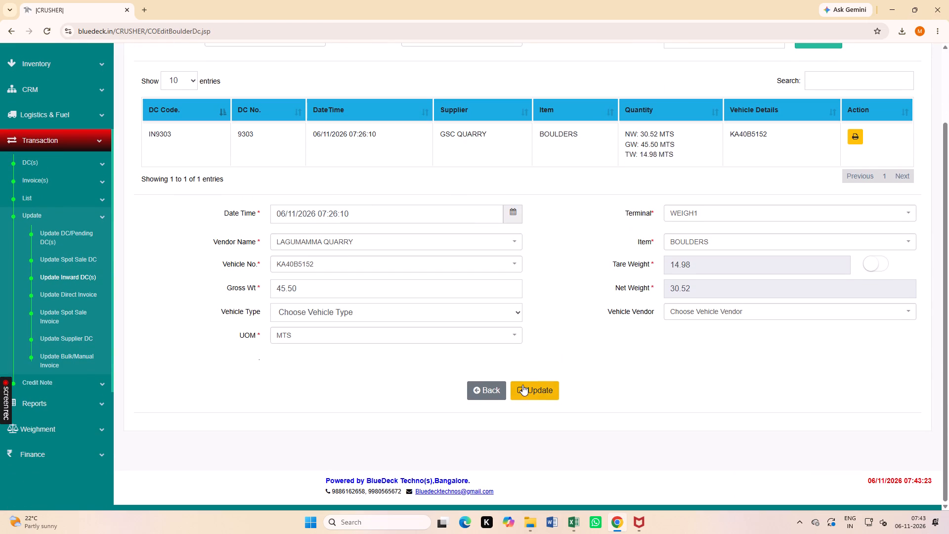
click(522, 385)
click(465, 153)
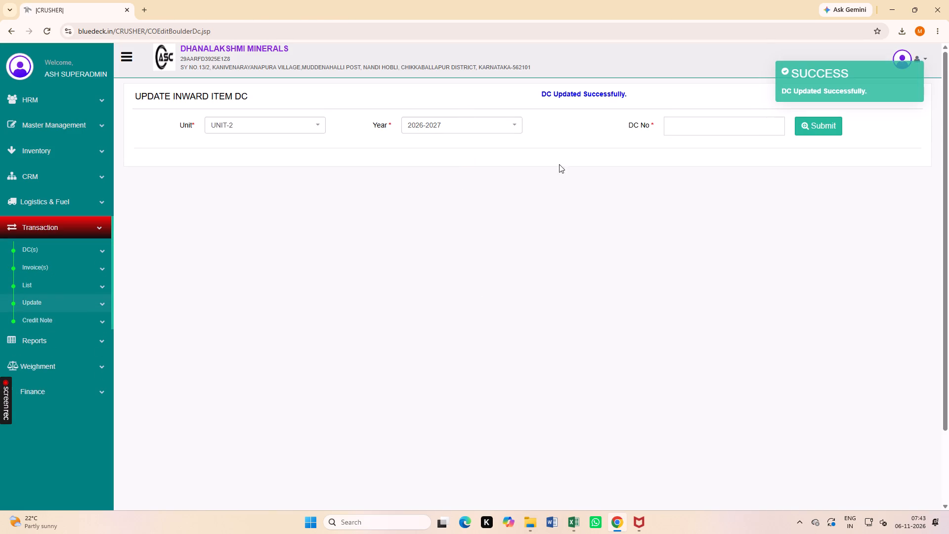
Retrieve inward DC 9305, change its vendor to LAGUMAMMA QUARRY and submit the update without remarks.
click(734, 125)
text(9305)
click(820, 130)
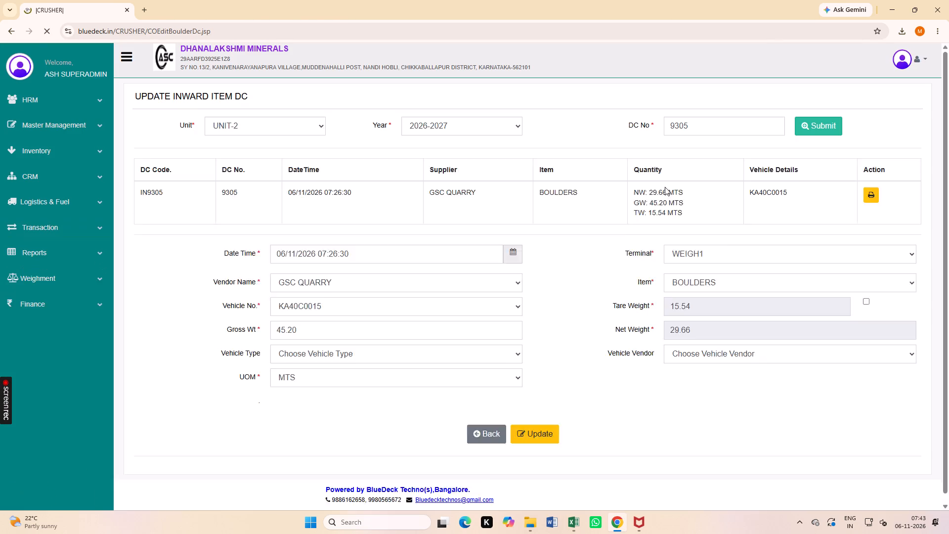
click(322, 328)
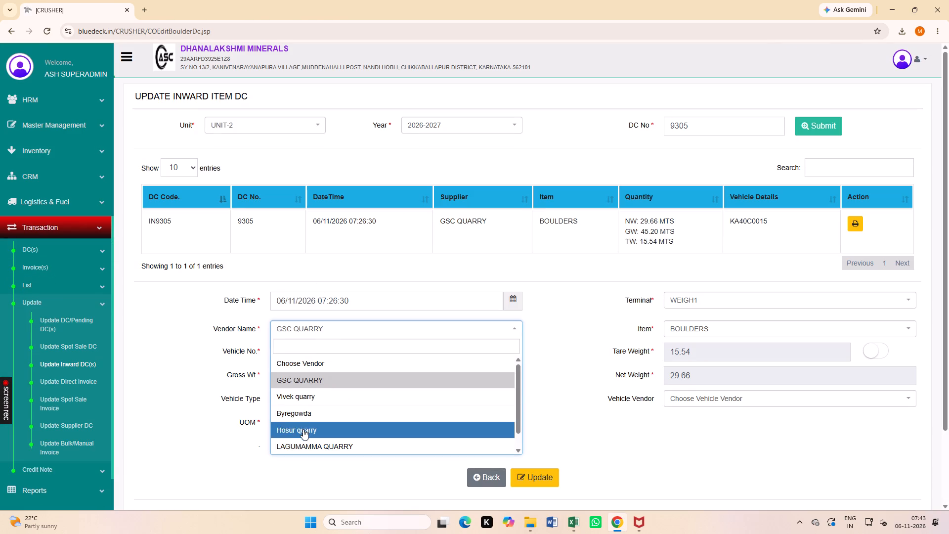
click(300, 443)
click(542, 477)
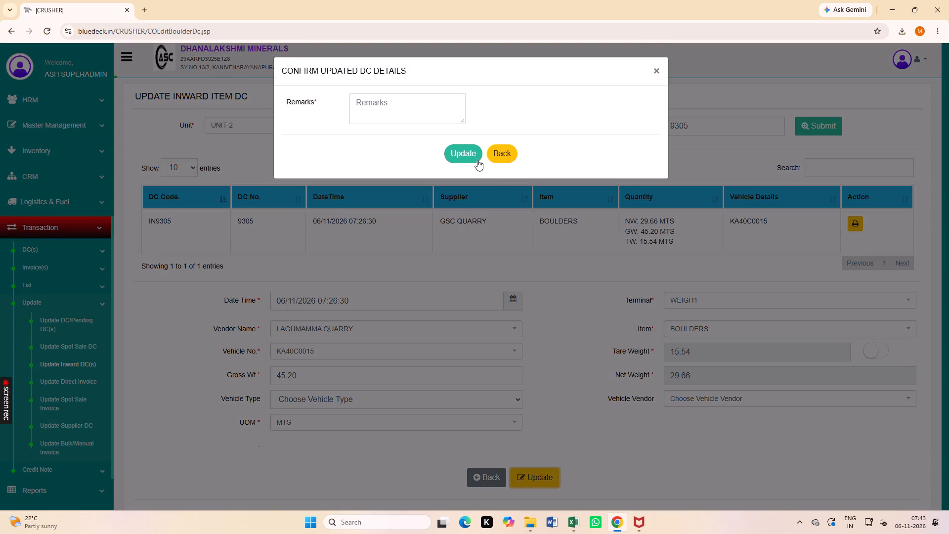
click(477, 159)
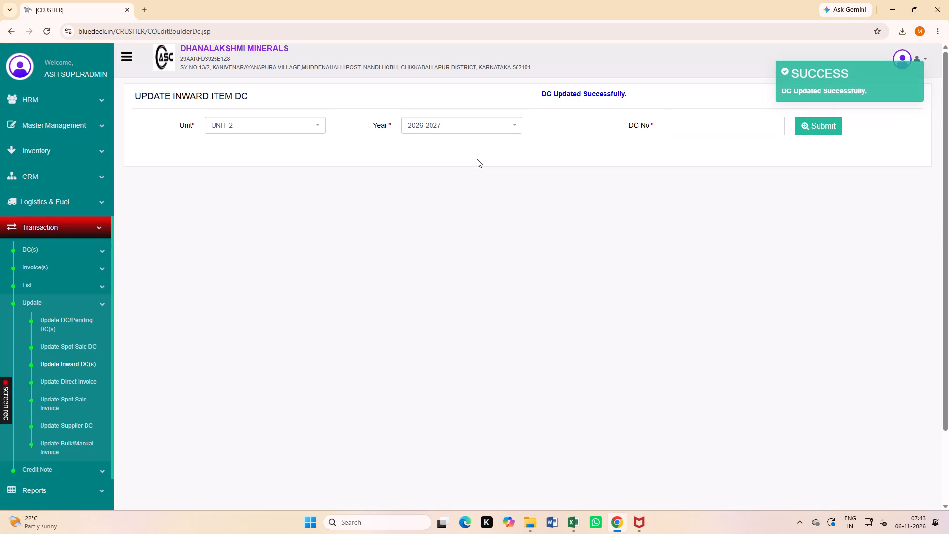
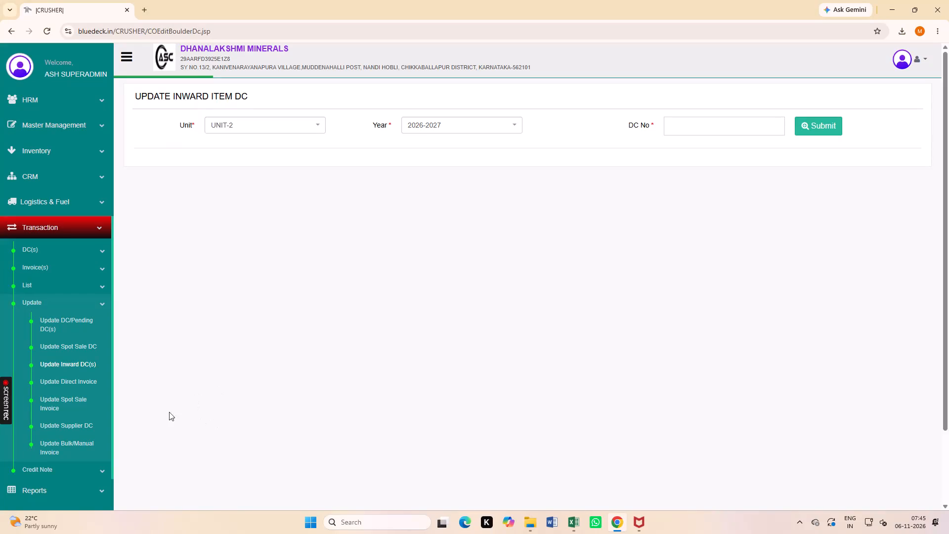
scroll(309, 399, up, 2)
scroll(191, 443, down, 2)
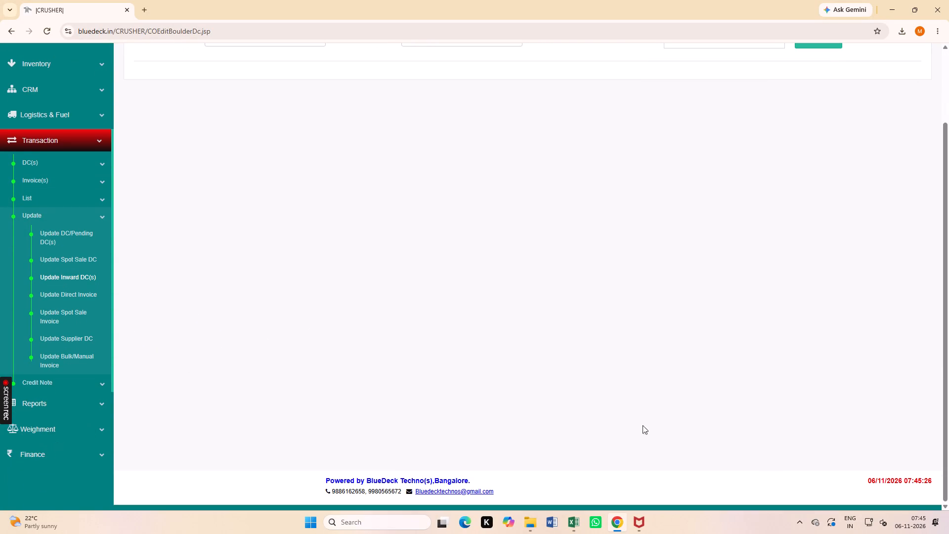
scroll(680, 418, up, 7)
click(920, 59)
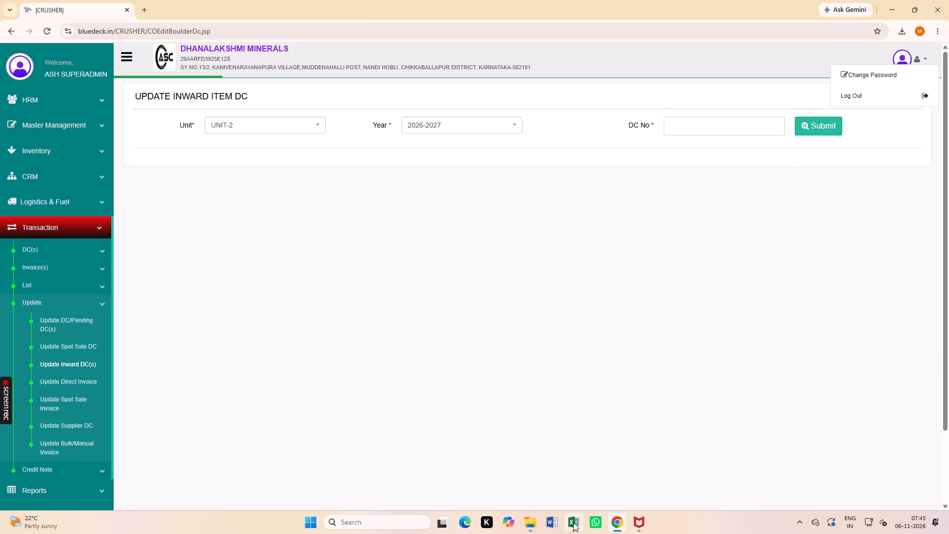
Switch to the exported inward item DC report in Excel and examine its vendor, DC number and vehicle entries.
click(555, 488)
scroll(215, 337, up, 4)
scroll(214, 338, down, 4)
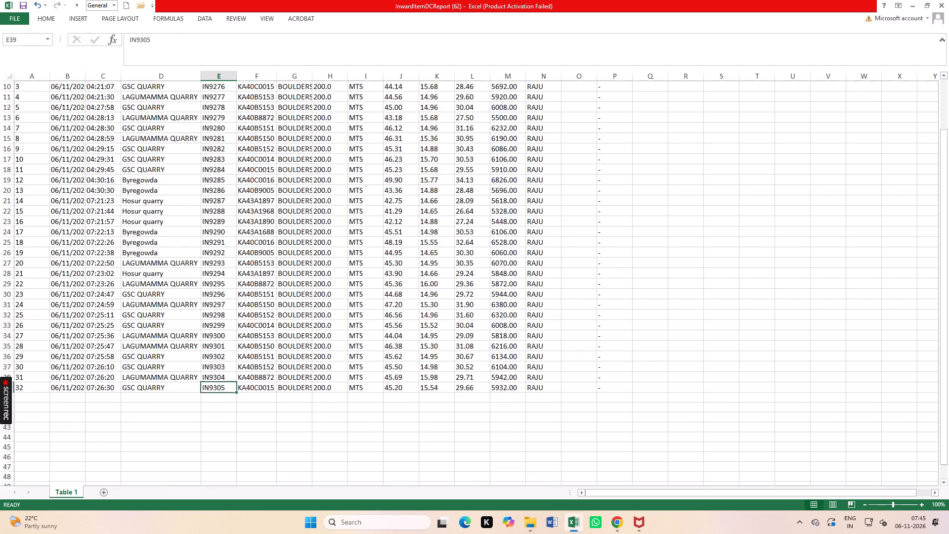
scroll(214, 338, up, 7)
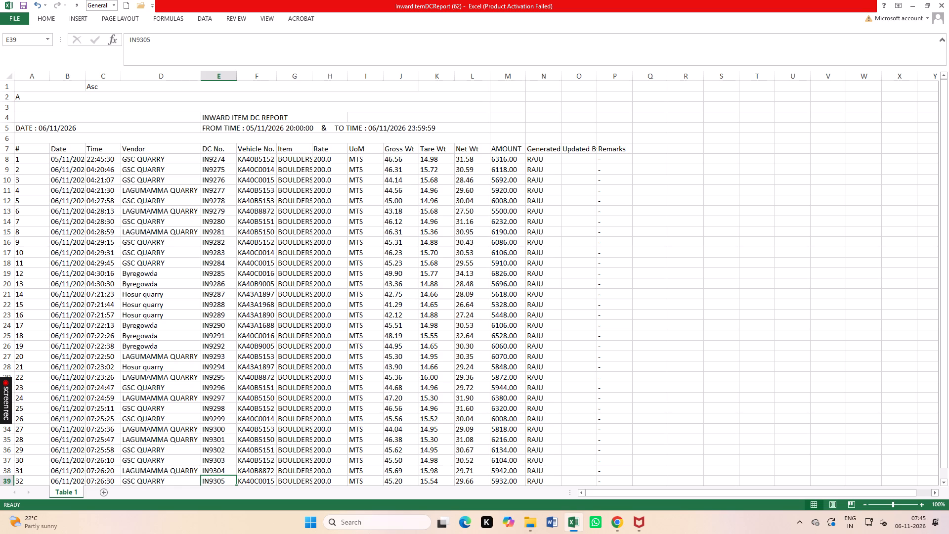
scroll(230, 267, down, 3)
scroll(152, 363, down, 2)
scroll(156, 364, up, 4)
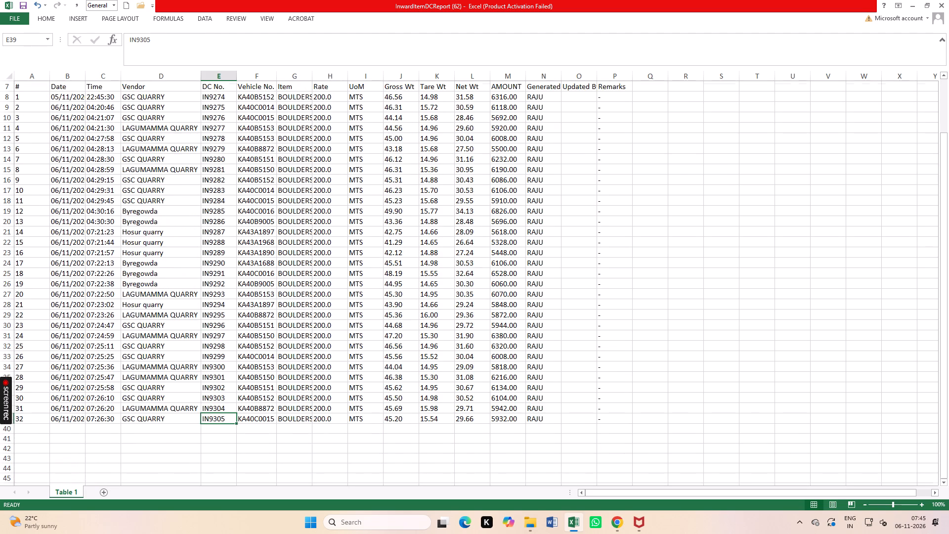
scroll(167, 371, up, 1)
scroll(179, 371, down, 3)
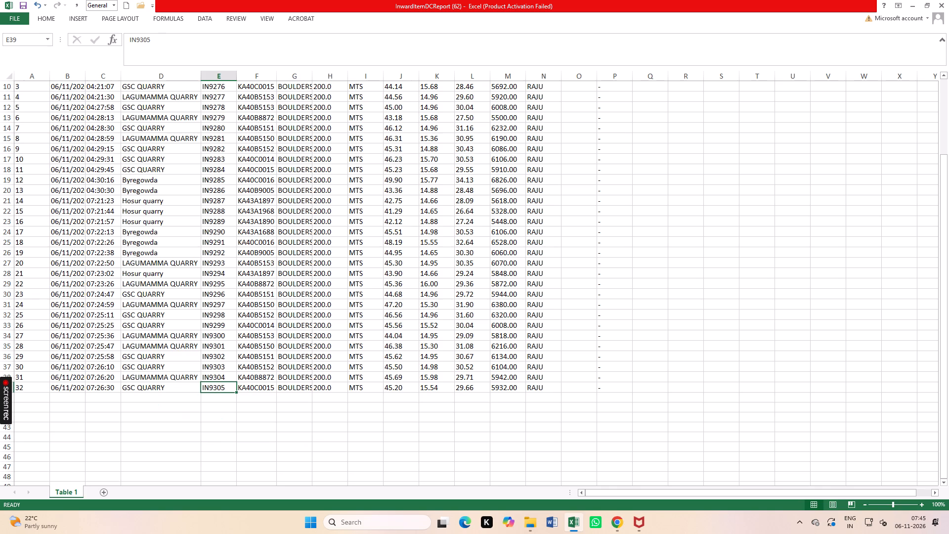
scroll(179, 371, up, 6)
scroll(179, 371, down, 2)
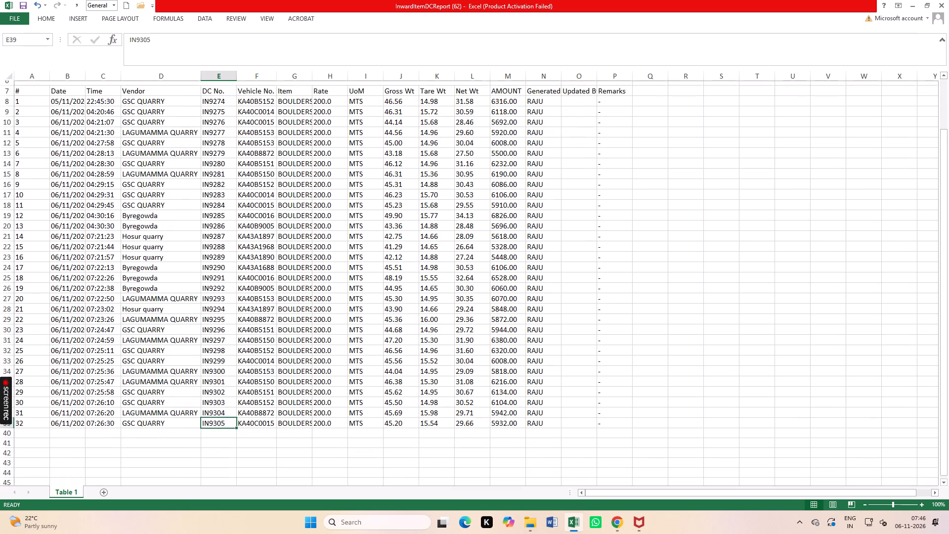
scroll(179, 371, up, 3)
scroll(160, 349, down, 2)
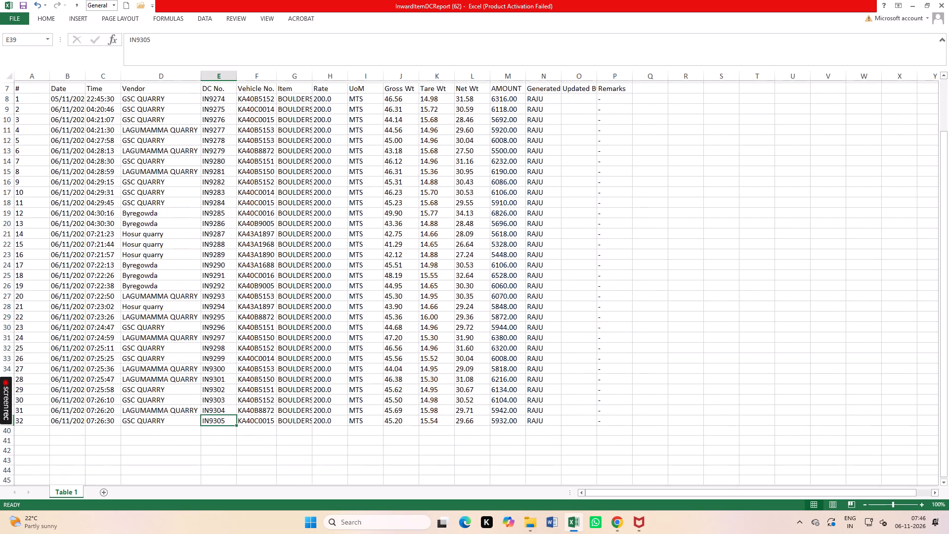
scroll(160, 349, down, 1)
scroll(160, 349, up, 6)
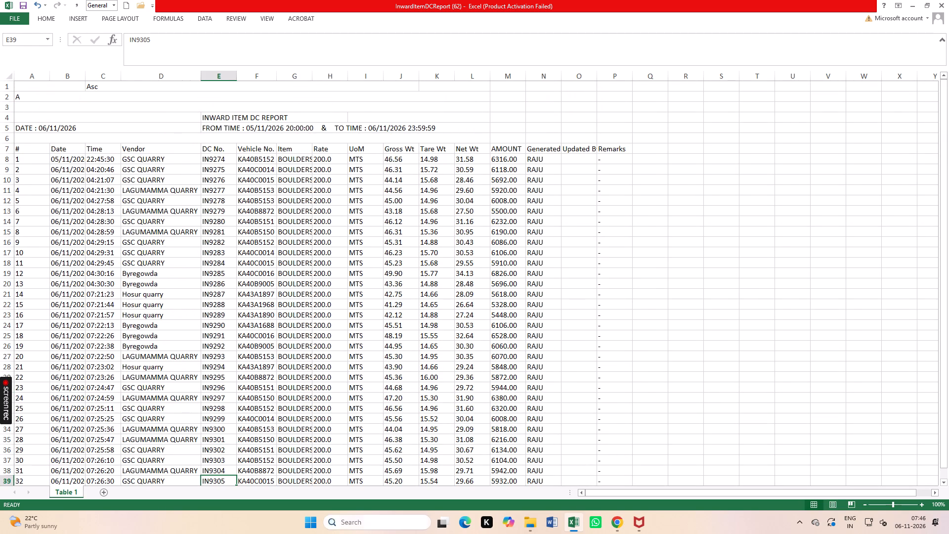
Switch to the CRUSHER site in Chrome and open the Daily Summary Report.
click(615, 487)
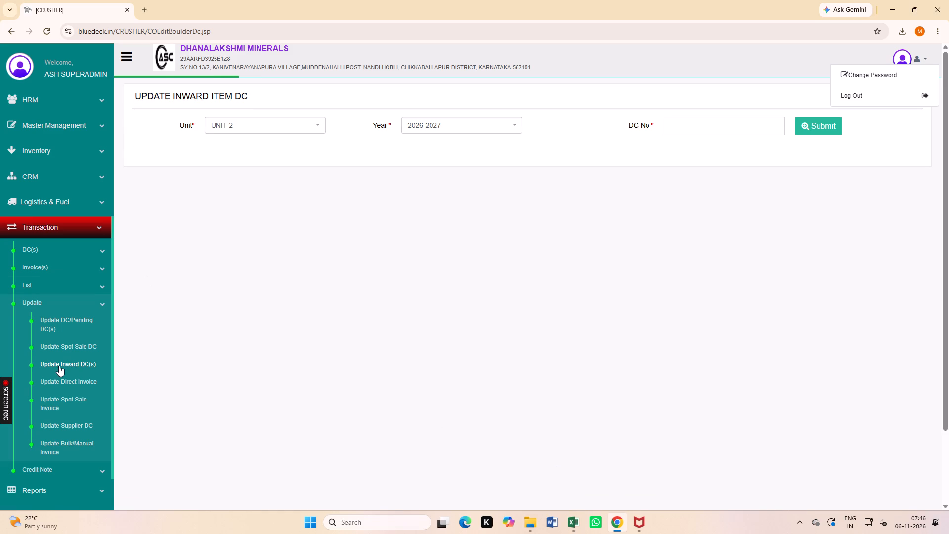
scroll(70, 321, down, 3)
click(44, 401)
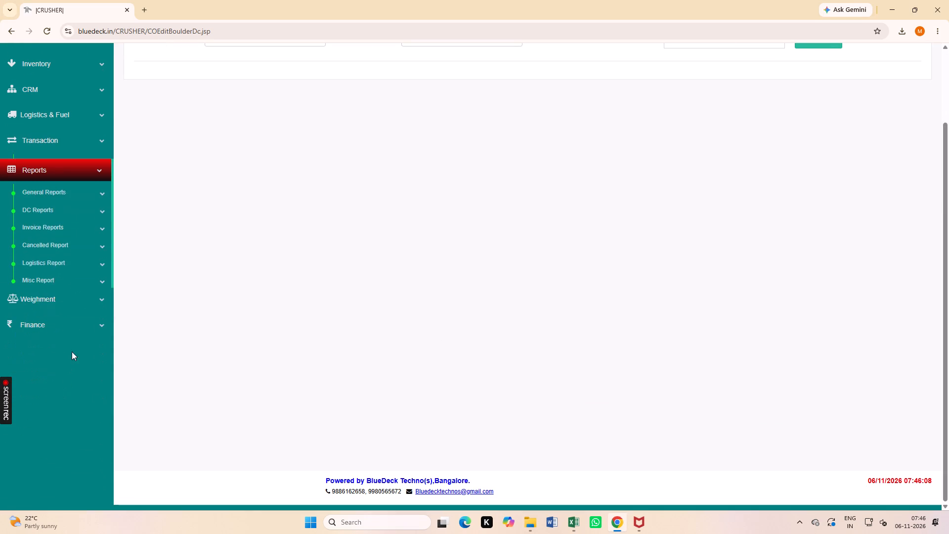
click(65, 192)
click(60, 222)
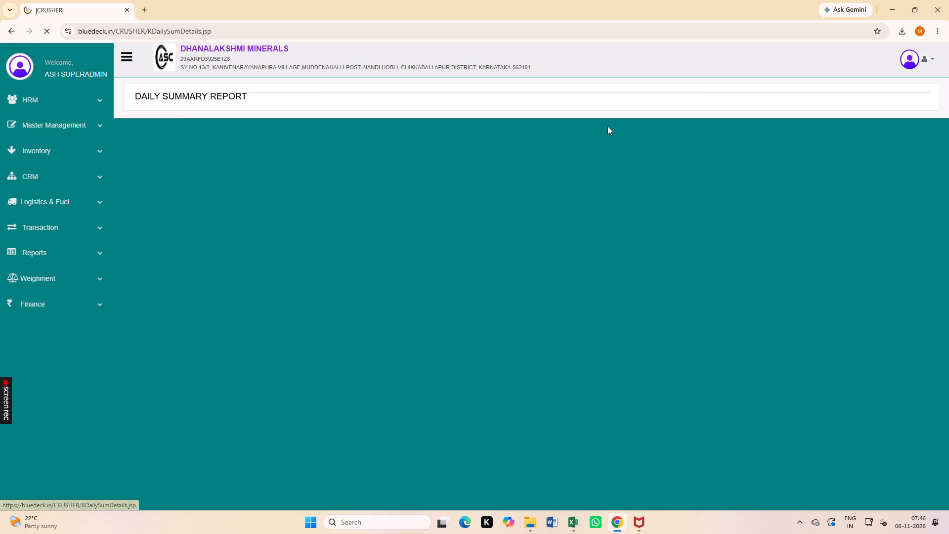
Generate the daily summary for all units from 05/11/2026 20:00:00 and examine the inward item summary by vendor.
click(577, 135)
click(490, 176)
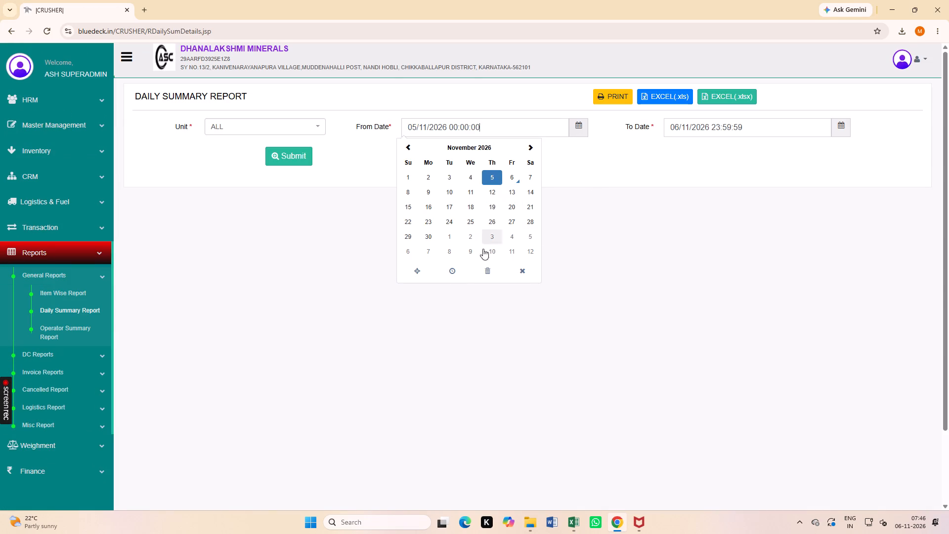
click(445, 278)
click(448, 275)
click(412, 256)
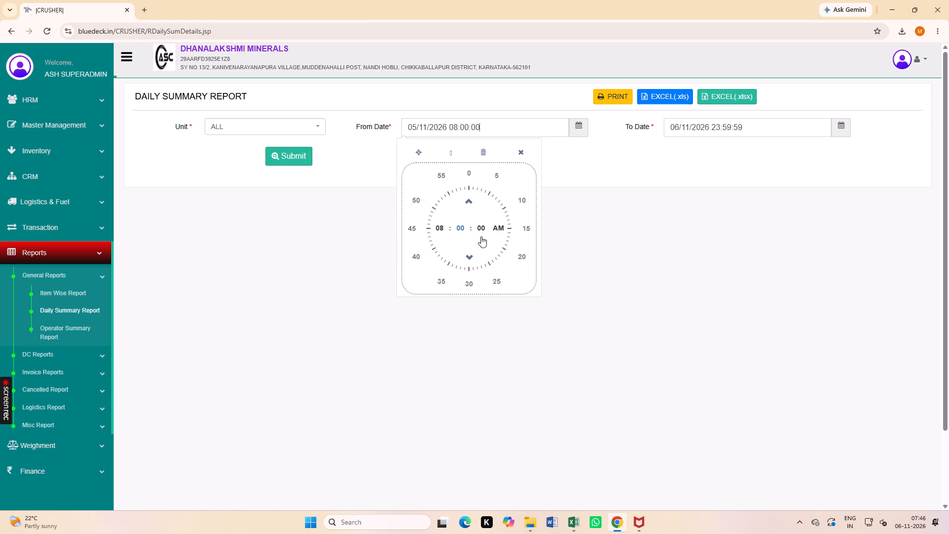
click(496, 226)
click(725, 226)
click(280, 158)
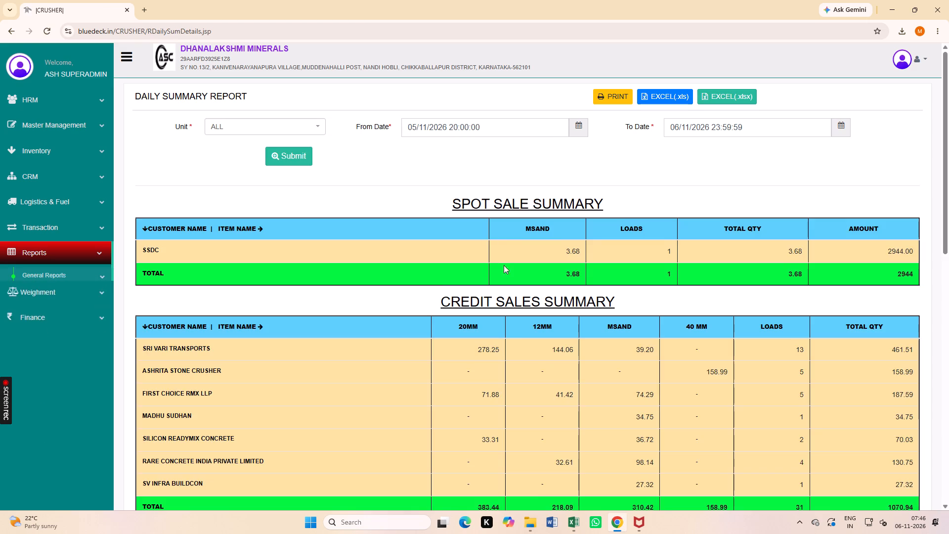
scroll(512, 346, down, 4)
scroll(364, 377, down, 3)
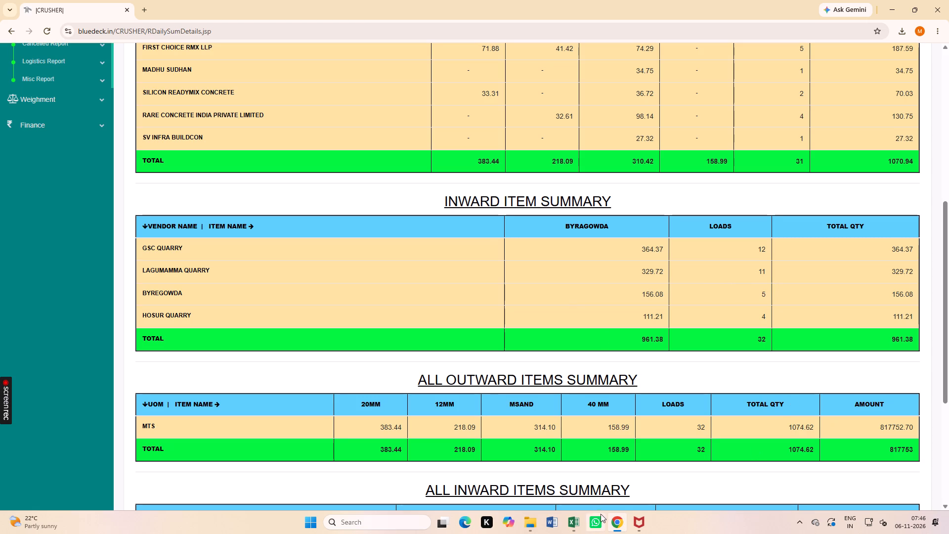
Switch back to the inward item DC report in Excel and check its vendor and vehicle entries again.
click(569, 481)
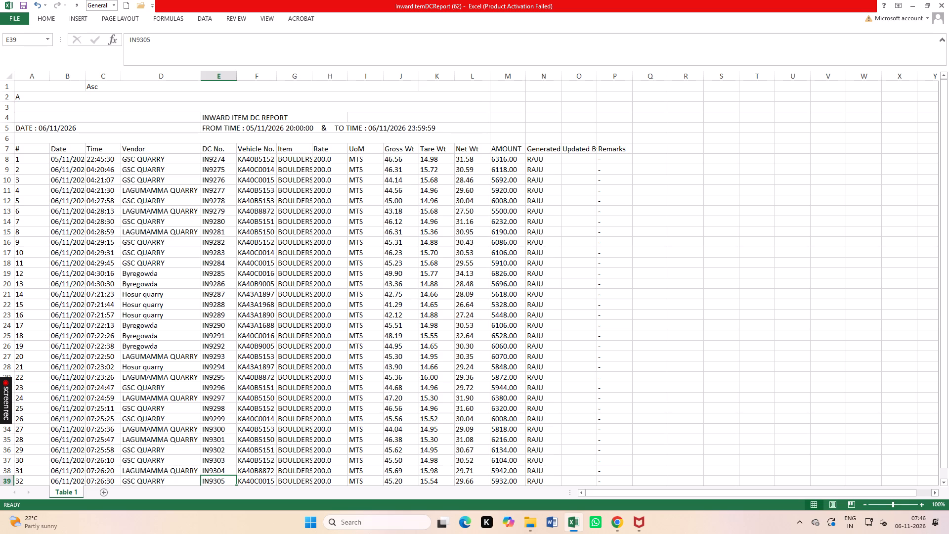
scroll(262, 448, down, 2)
scroll(258, 417, up, 1)
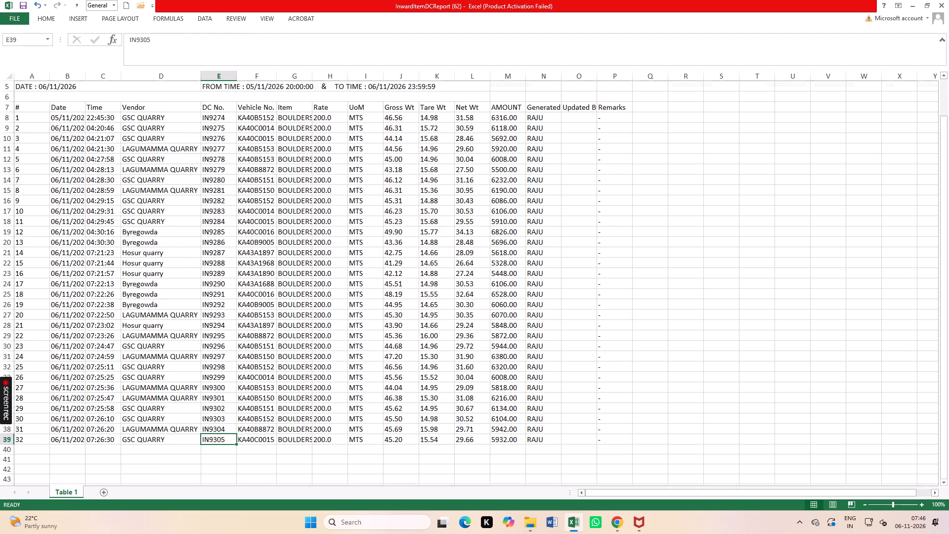
scroll(258, 417, up, 4)
scroll(271, 361, down, 2)
scroll(271, 366, up, 2)
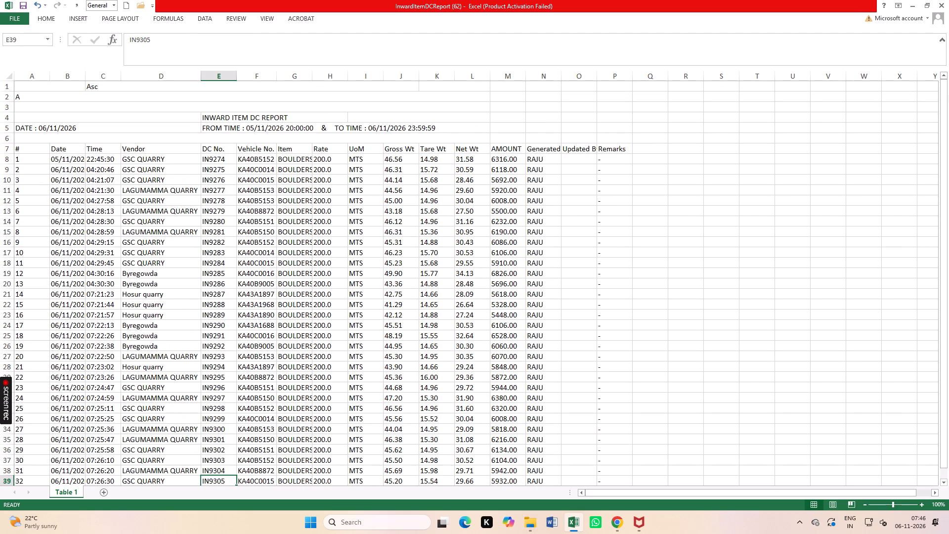
scroll(284, 368, down, 2)
scroll(282, 370, up, 5)
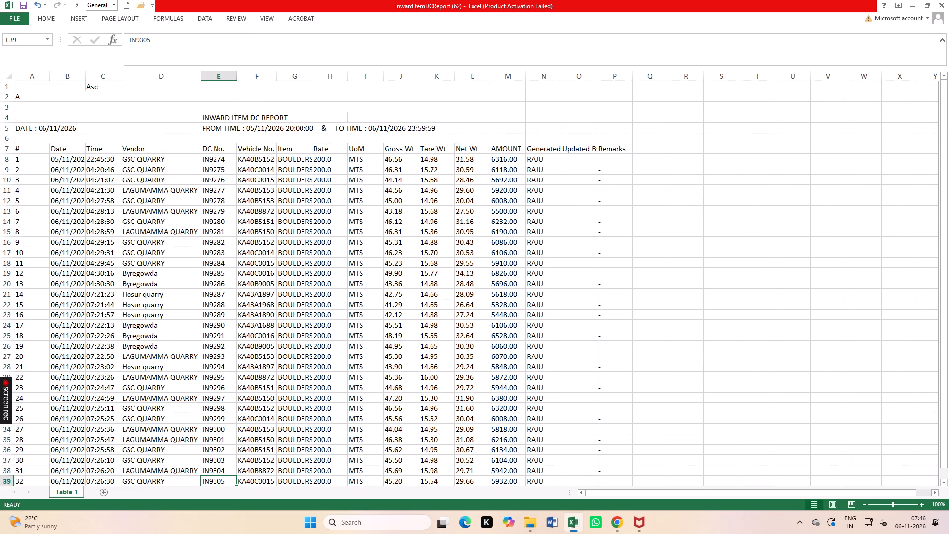
Delete the four columns from AMOUNT through Remarks in the inward item DC report.
drag(41, 150, 388, 151)
click(465, 158)
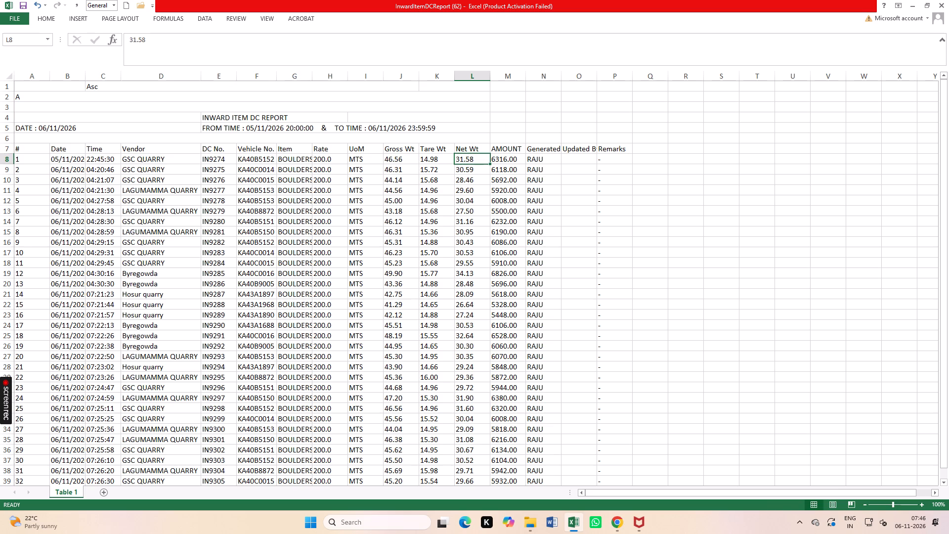
drag(32, 148, 569, 144)
click(546, 174)
drag(507, 77, 597, 173)
right_click(574, 194)
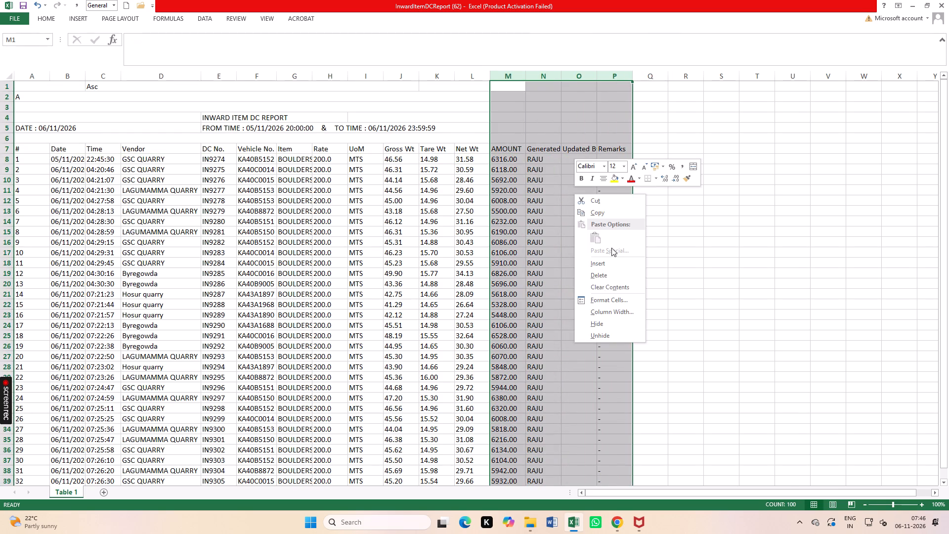
click(601, 277)
click(441, 273)
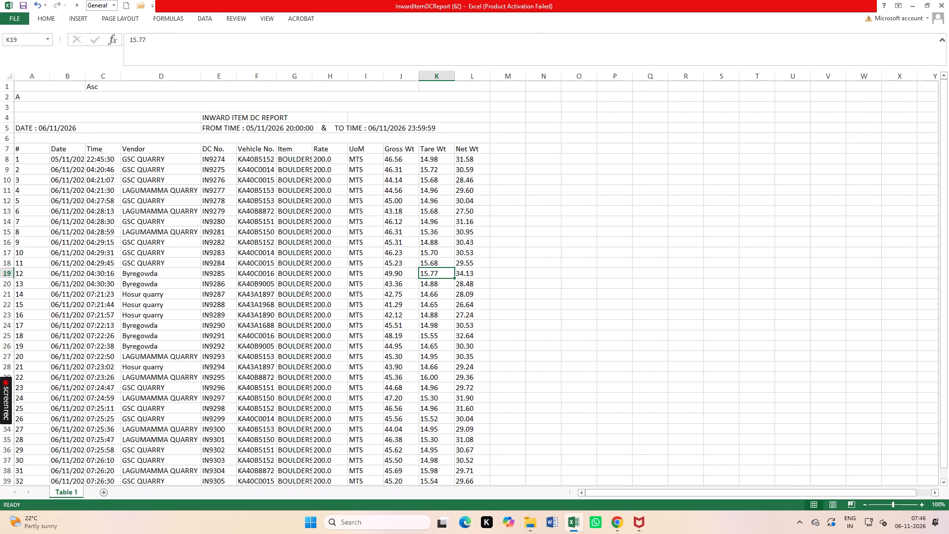
Add filters to the report's header row from the # column through Net Wt.
drag(35, 151, 130, 154)
drag(408, 157, 413, 157)
drag(26, 150, 421, 150)
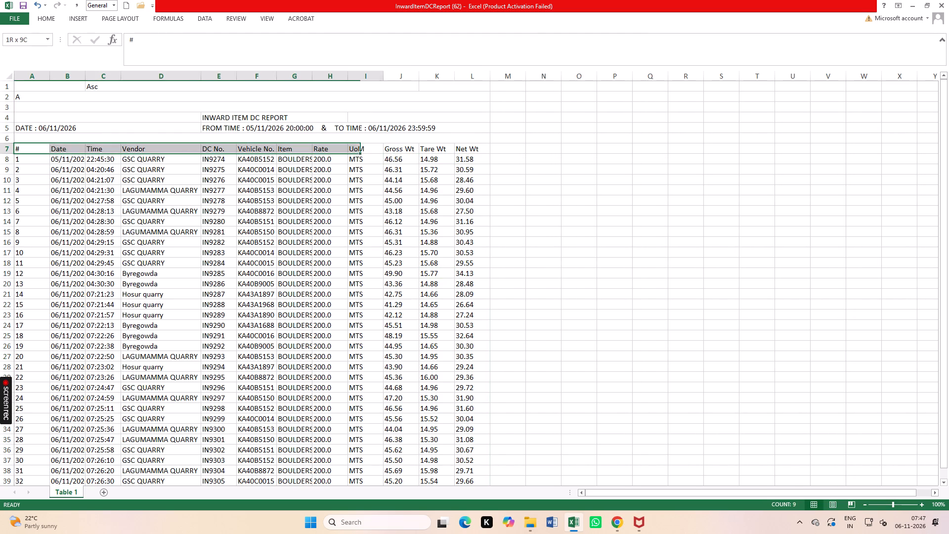
drag(421, 150, 461, 152)
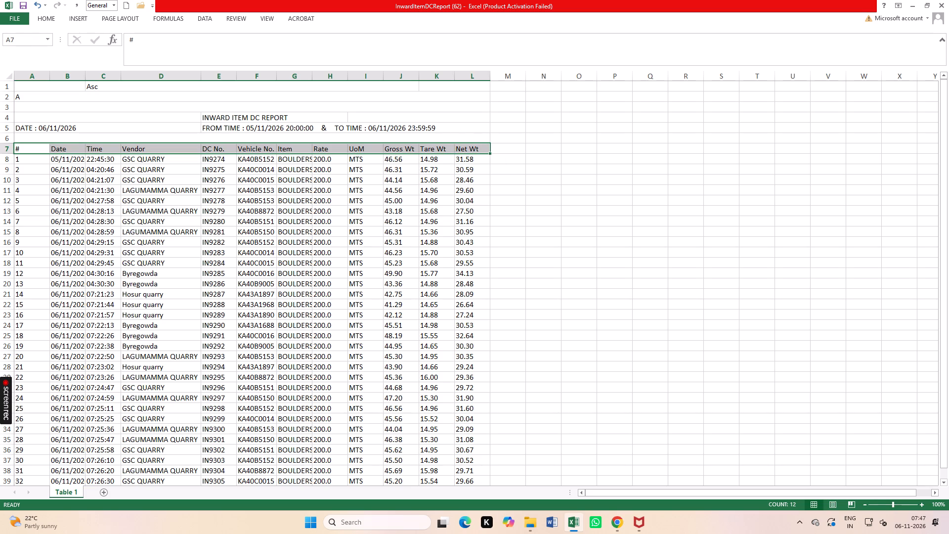
click(44, 22)
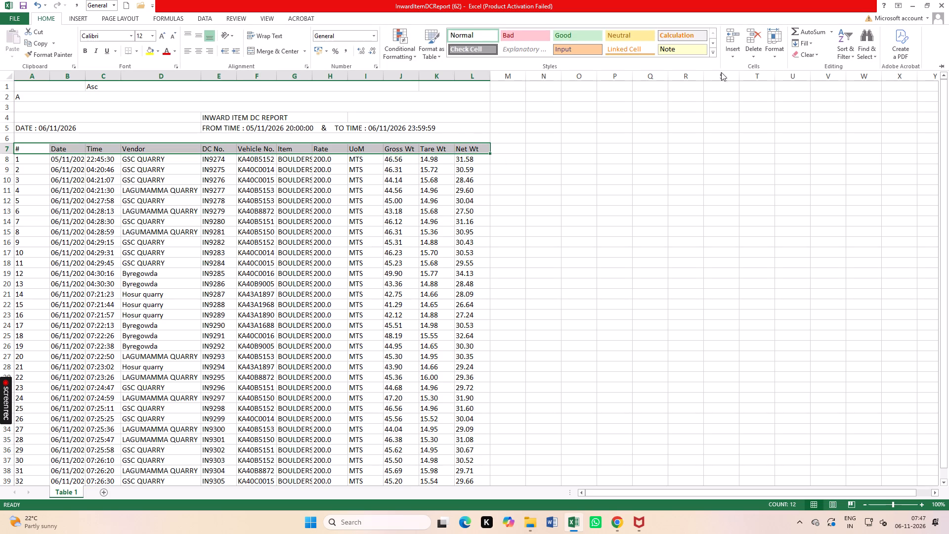
click(849, 59)
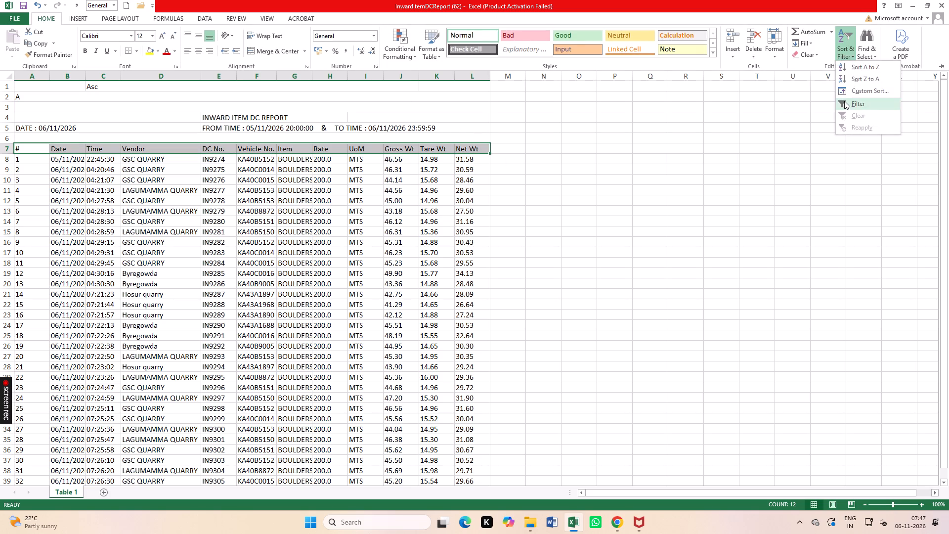
click(844, 100)
click(273, 150)
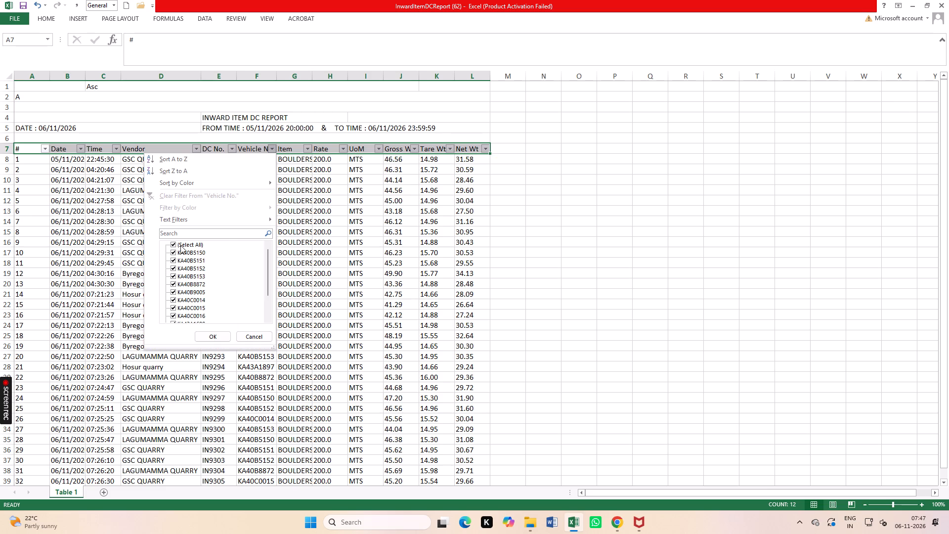
click(180, 245)
click(194, 254)
click(209, 338)
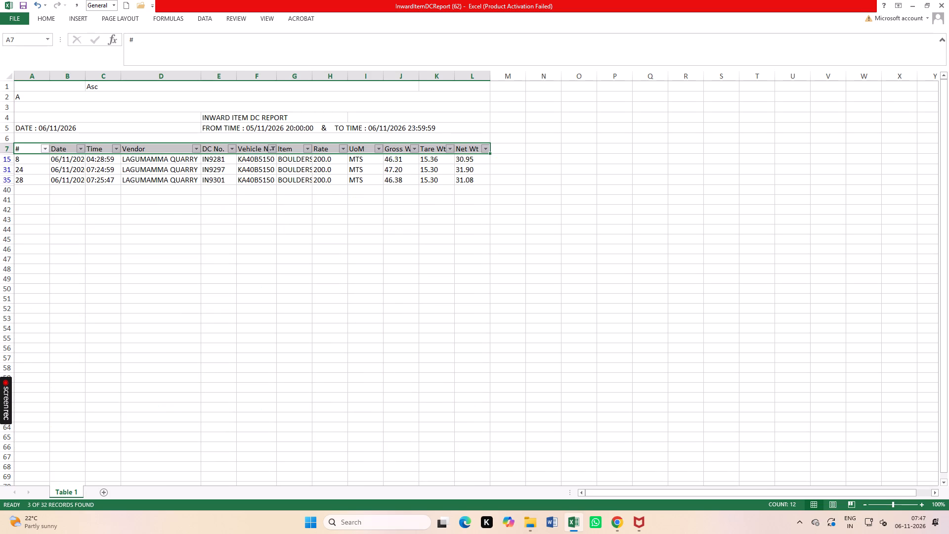
click(271, 150)
click(190, 256)
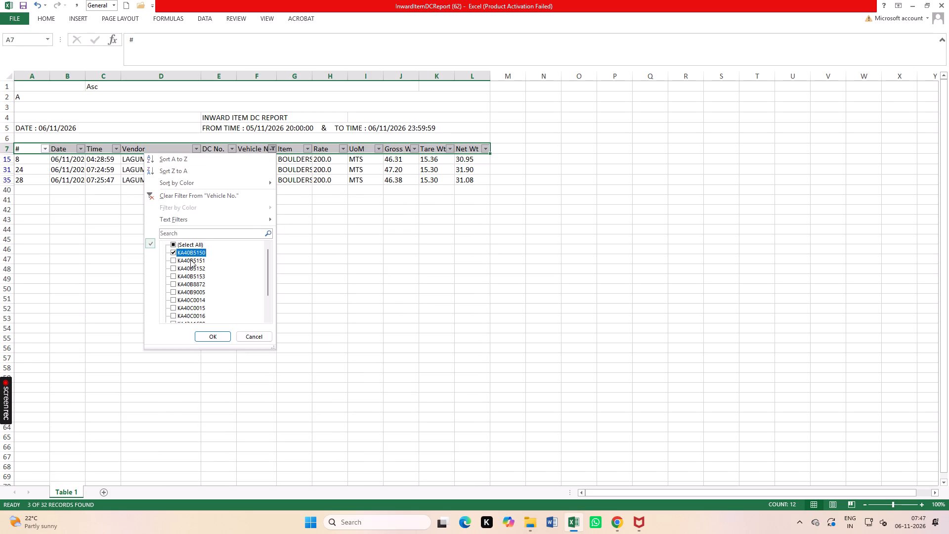
click(190, 260)
click(205, 336)
click(270, 149)
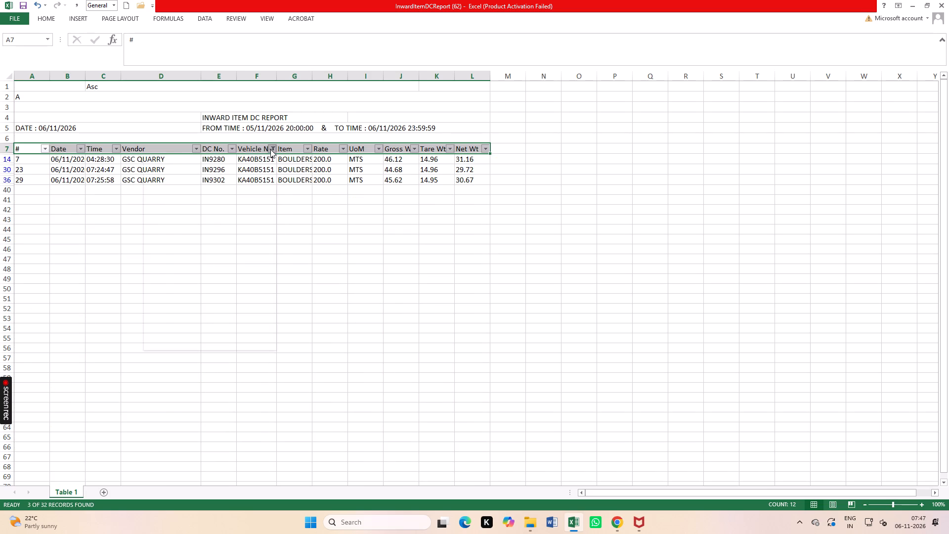
click(193, 261)
click(193, 270)
click(219, 340)
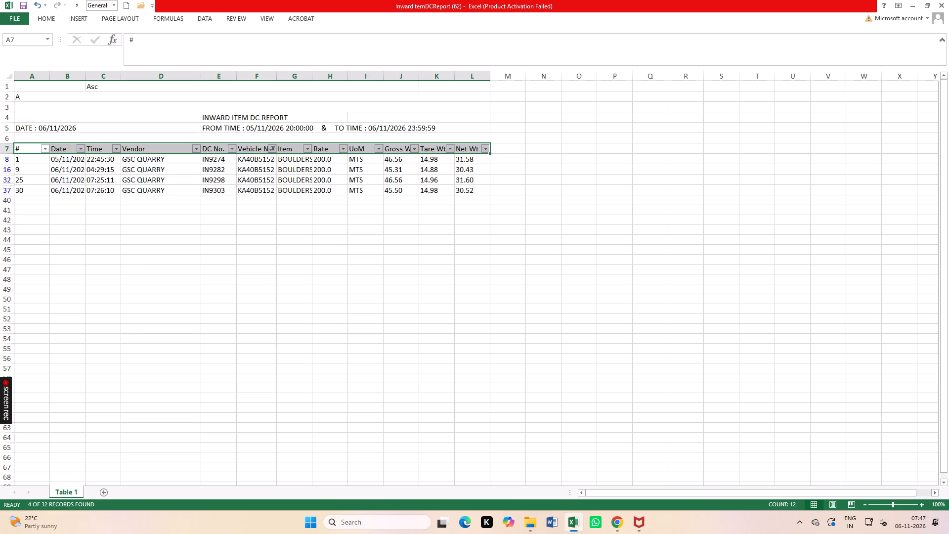
click(273, 146)
click(192, 269)
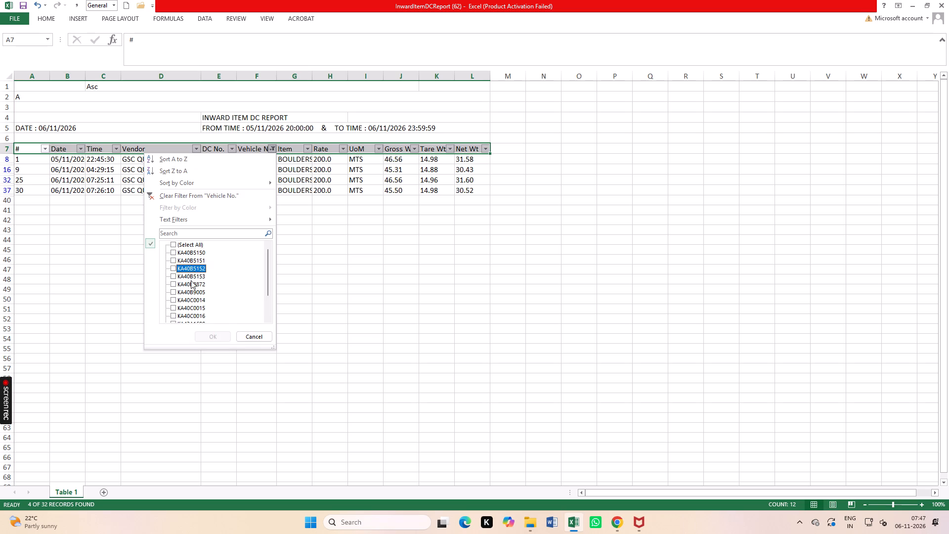
click(191, 280)
click(192, 281)
click(192, 278)
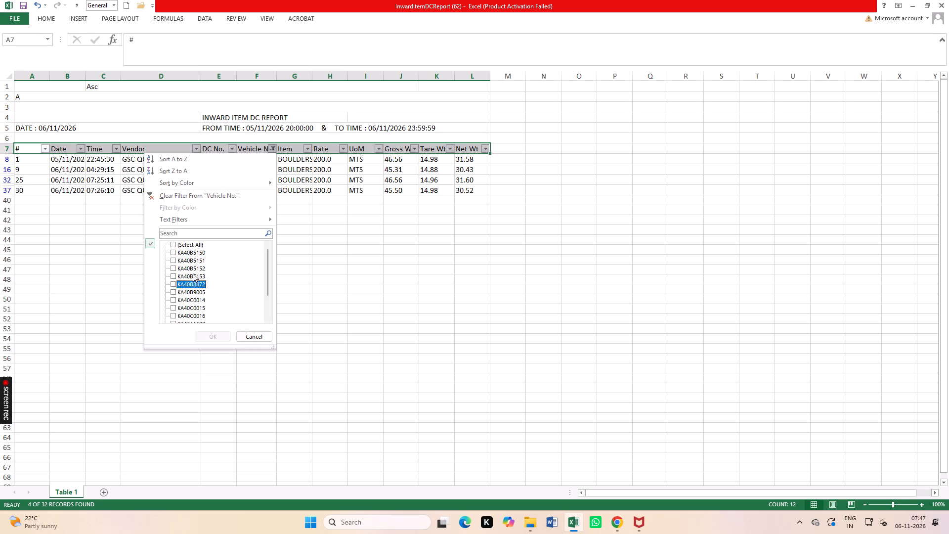
click(193, 273)
click(212, 333)
click(273, 148)
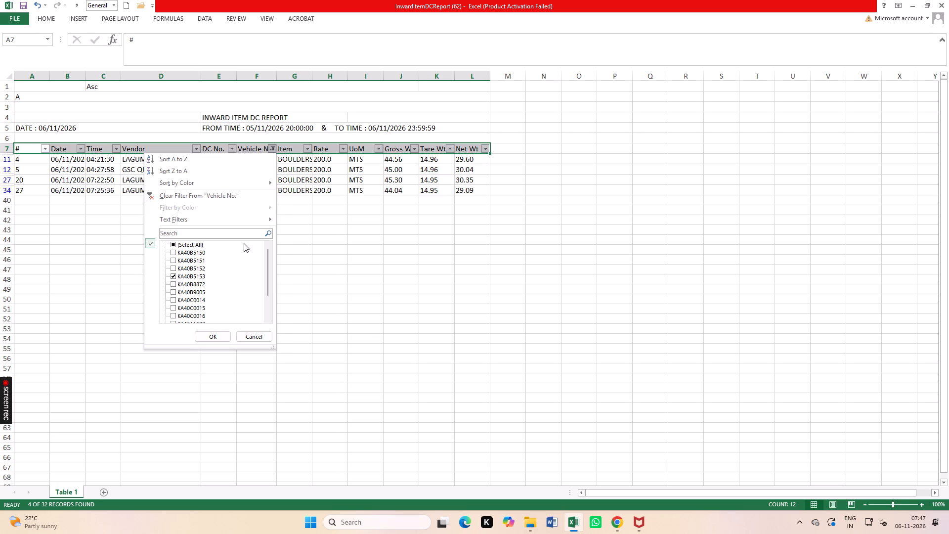
click(189, 275)
click(189, 279)
click(197, 277)
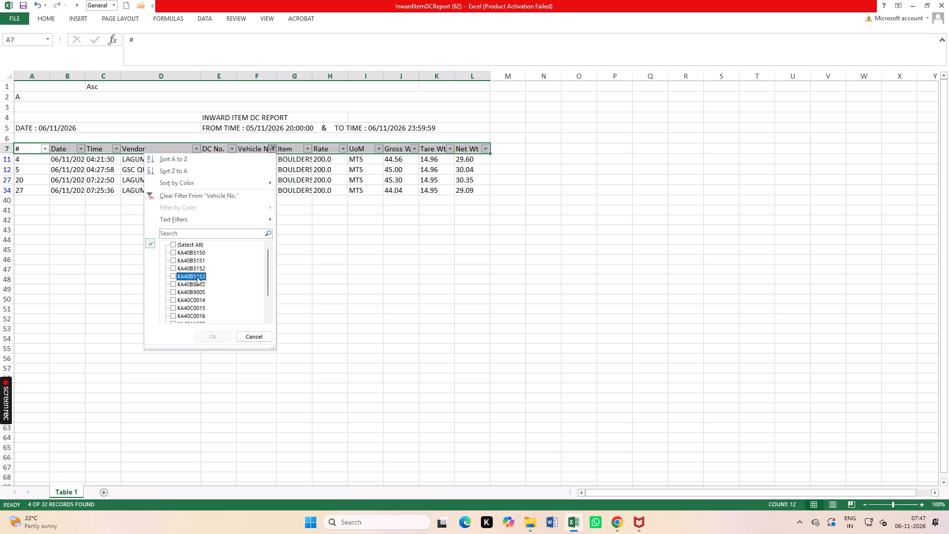
click(189, 285)
click(207, 331)
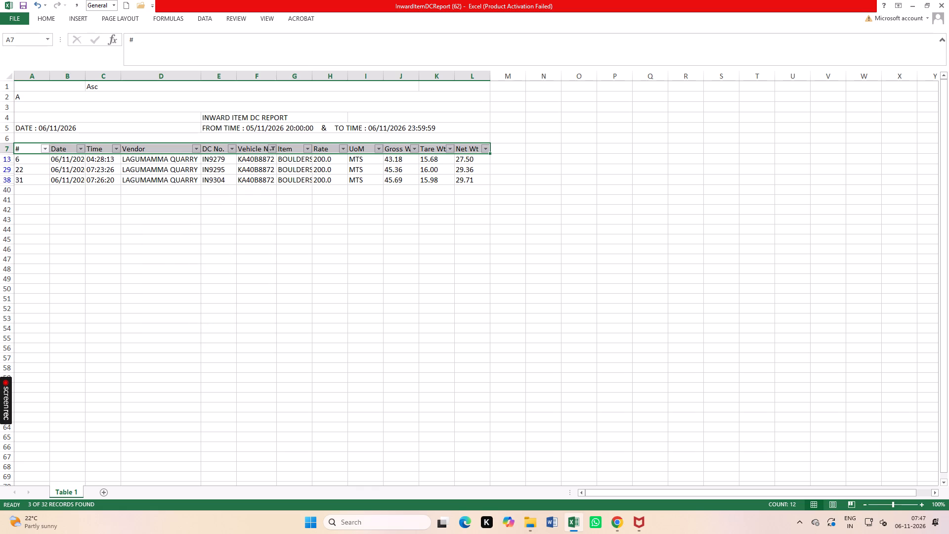
click(272, 151)
click(187, 285)
click(186, 293)
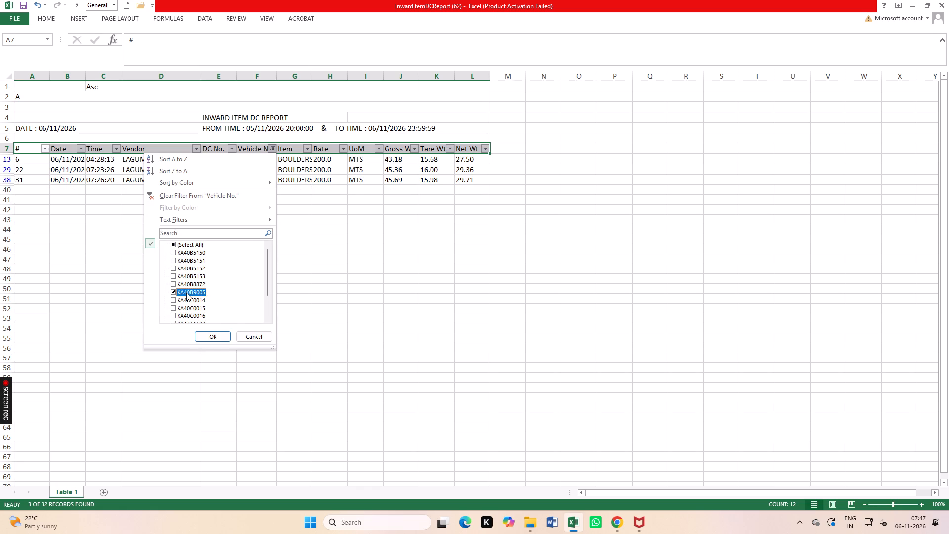
click(208, 331)
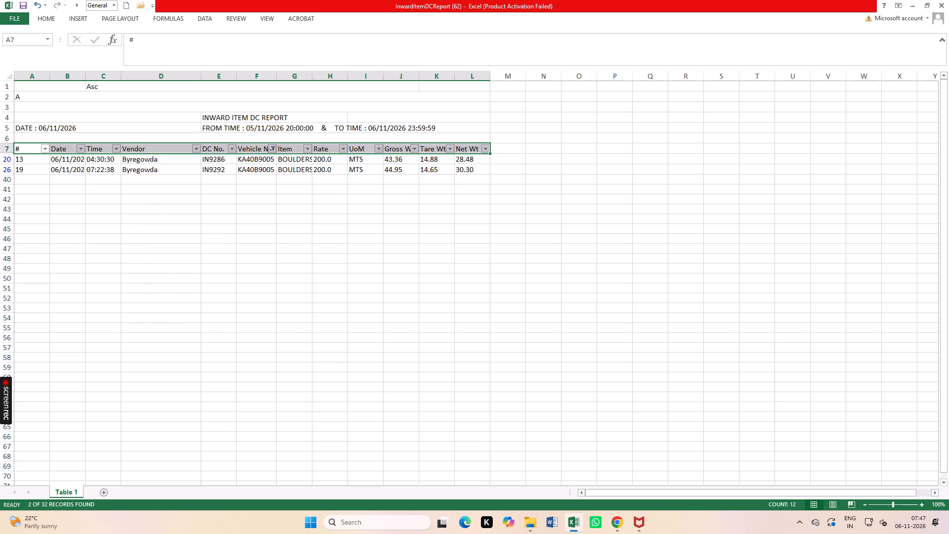
click(271, 151)
click(183, 289)
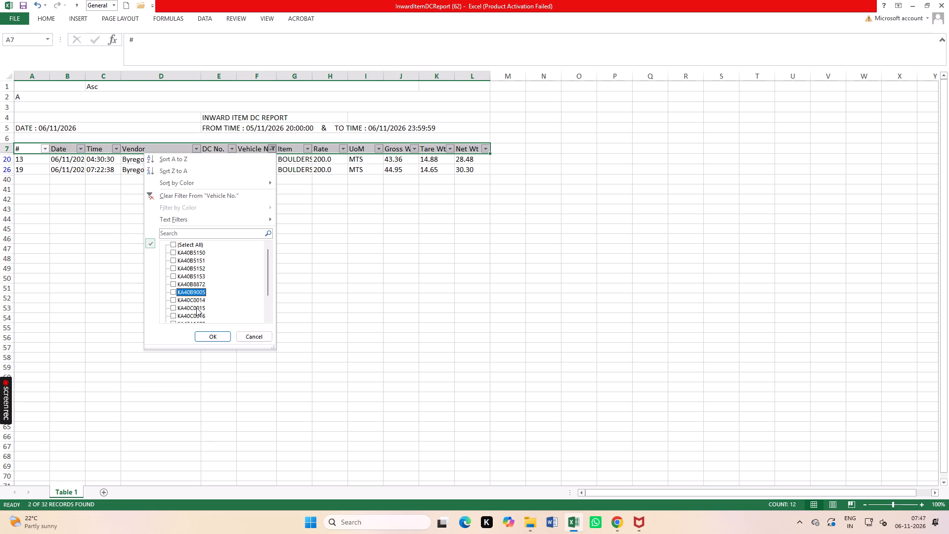
click(193, 298)
click(211, 338)
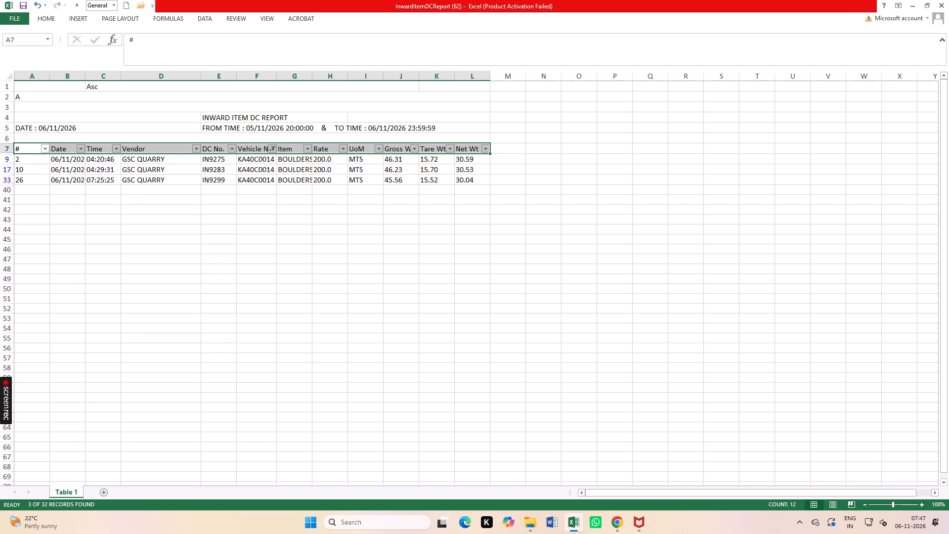
click(273, 149)
click(182, 302)
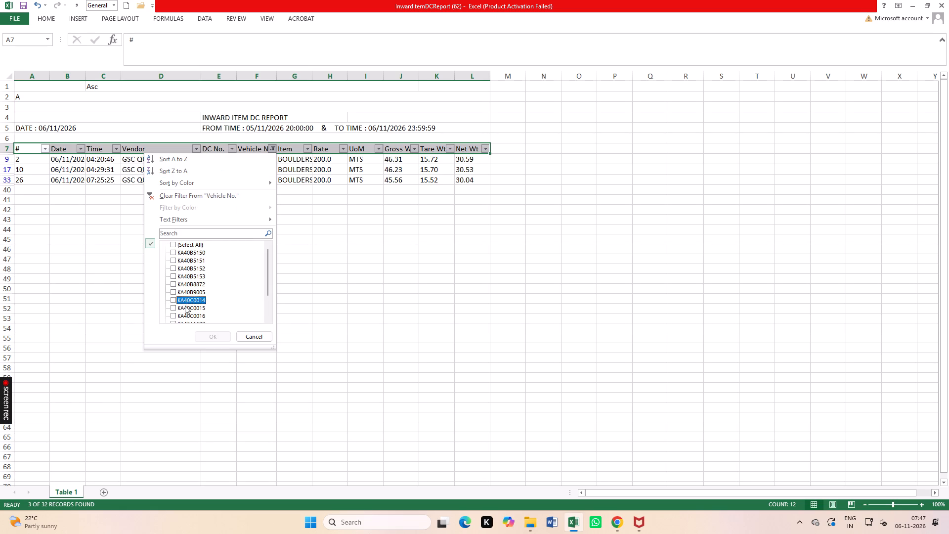
click(185, 306)
click(204, 337)
click(270, 152)
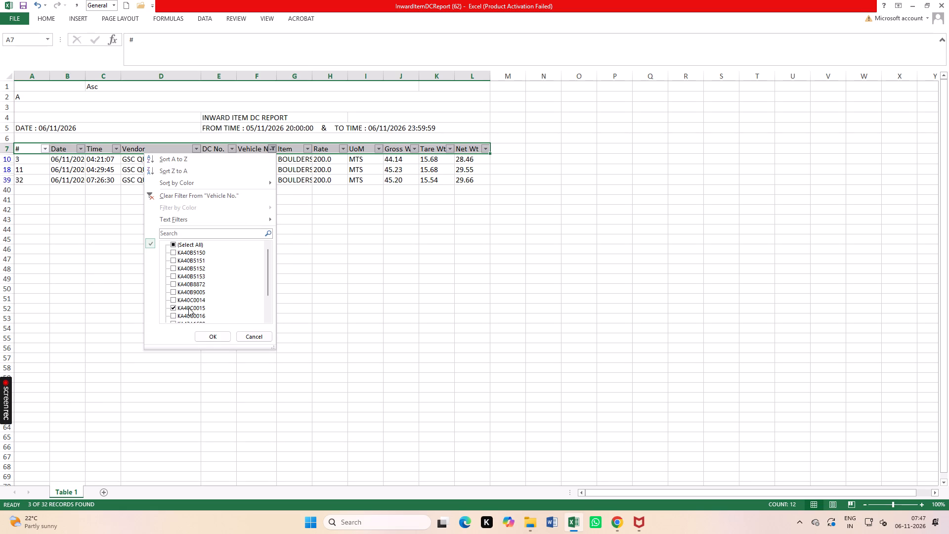
click(188, 306)
scroll(189, 313, down, 1)
click(199, 292)
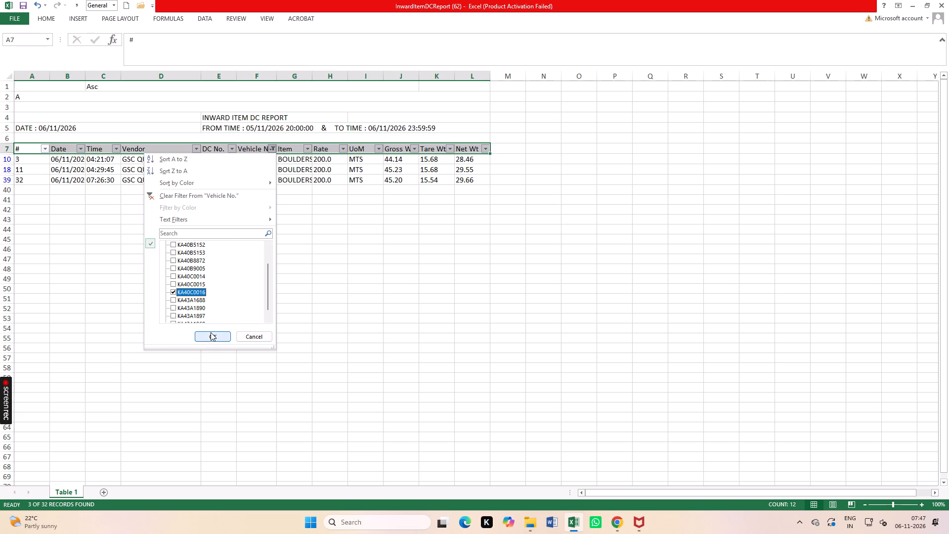
click(209, 339)
click(274, 150)
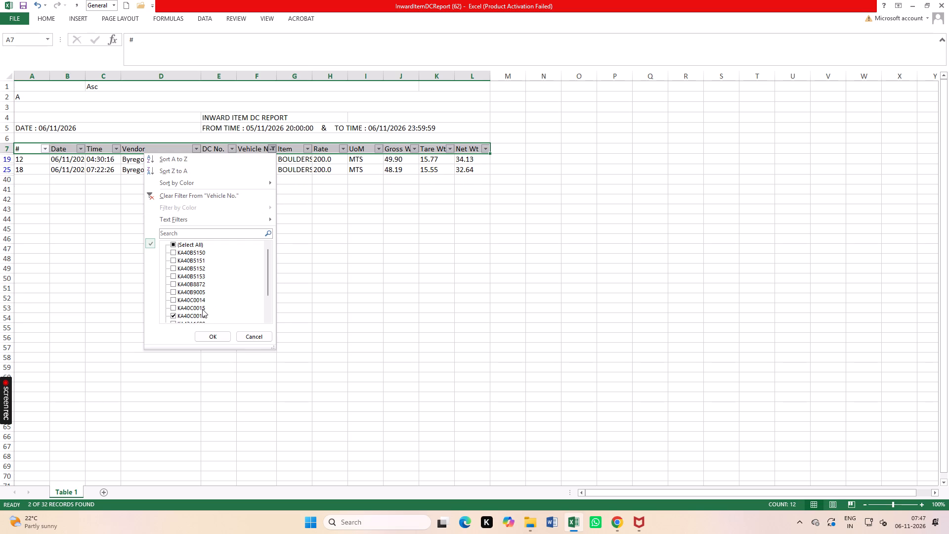
click(194, 312)
scroll(192, 309, down, 1)
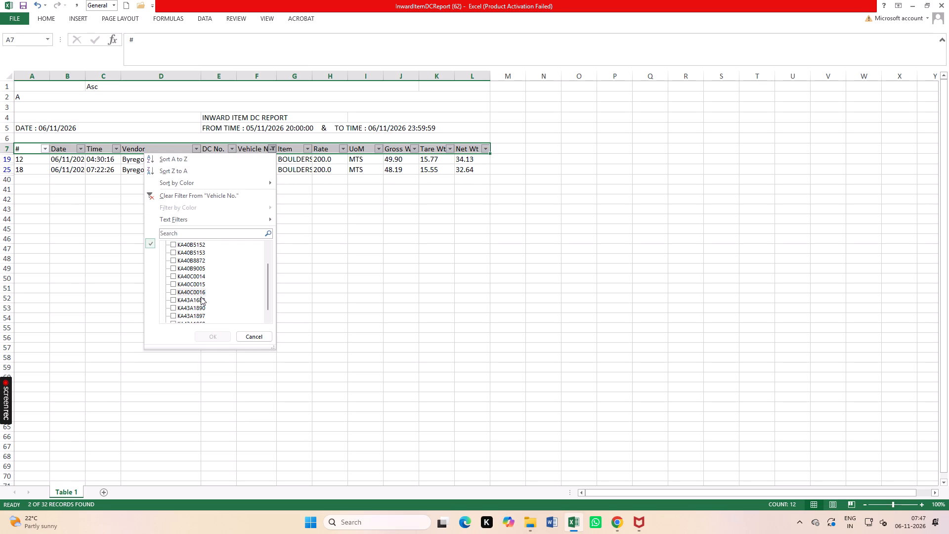
click(201, 297)
click(215, 335)
click(271, 151)
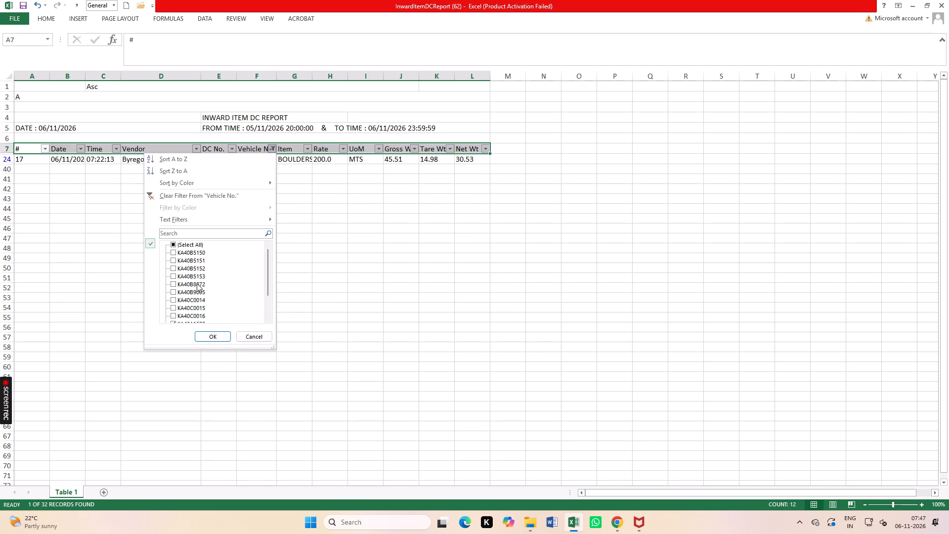
scroll(195, 309, down, 2)
click(195, 293)
click(199, 301)
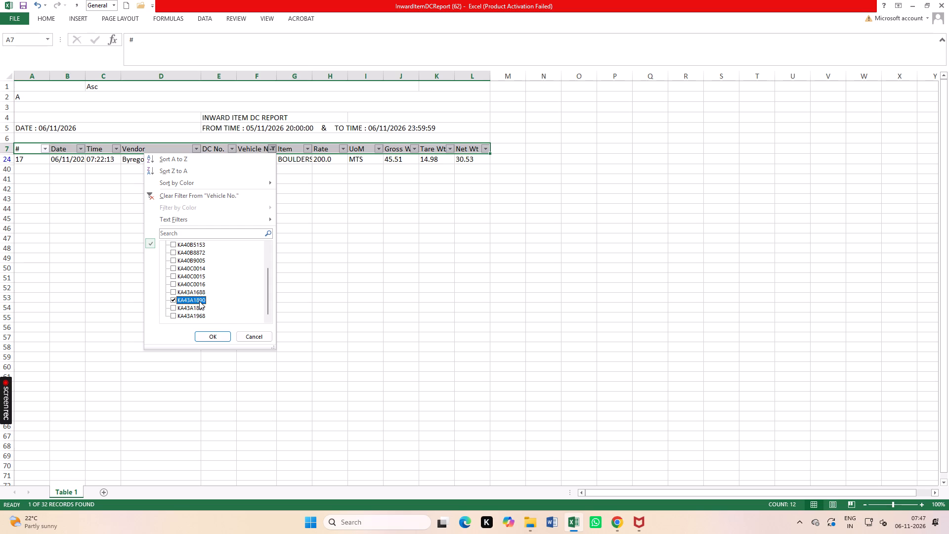
click(206, 335)
click(271, 152)
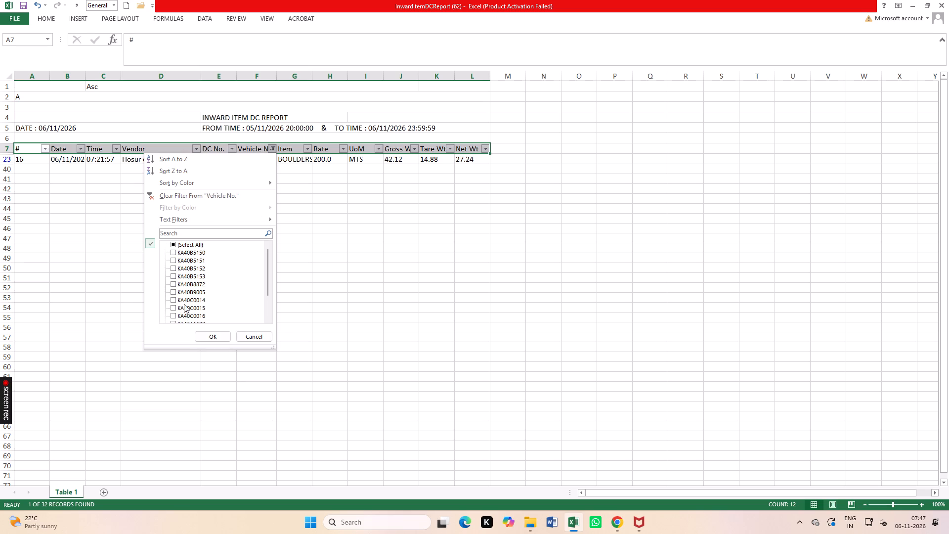
scroll(184, 302, down, 2)
click(185, 302)
click(190, 308)
click(213, 338)
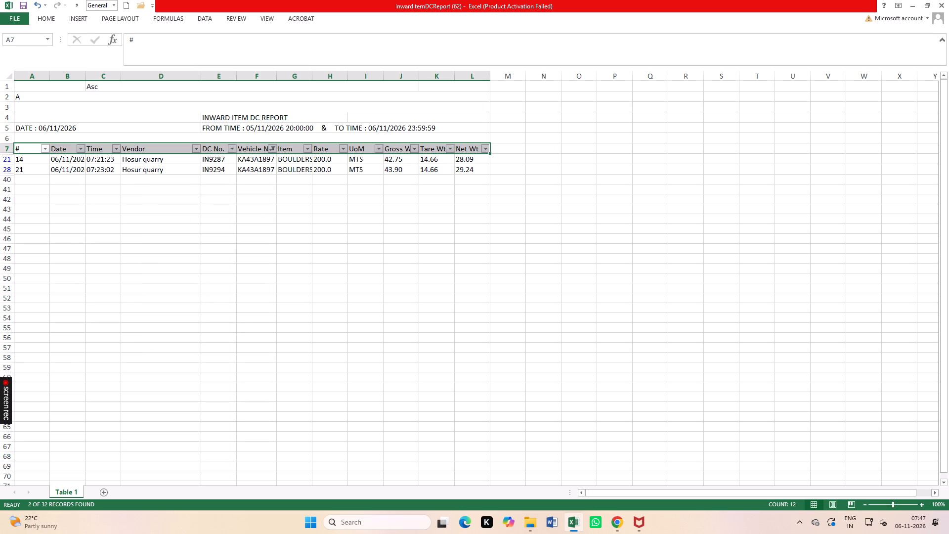
click(273, 150)
scroll(194, 309, down, 3)
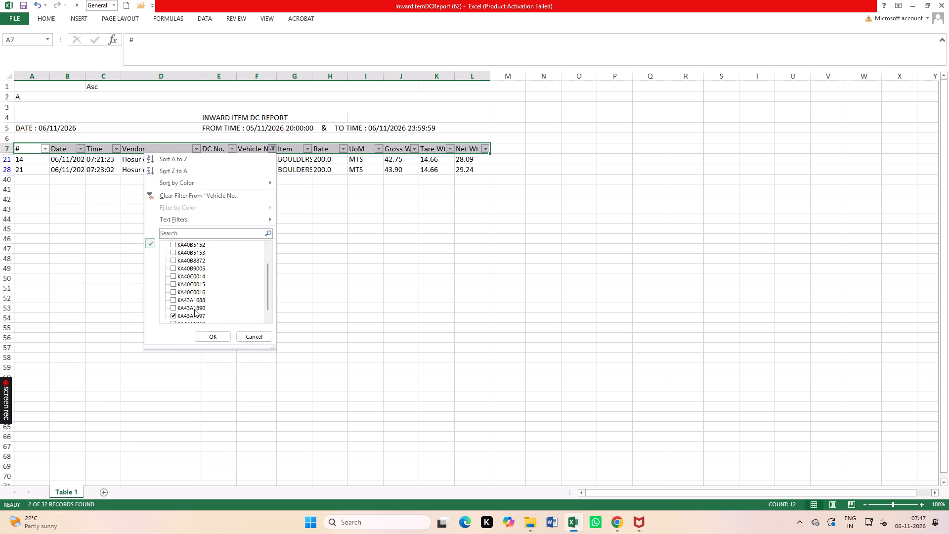
click(194, 309)
click(196, 318)
click(212, 335)
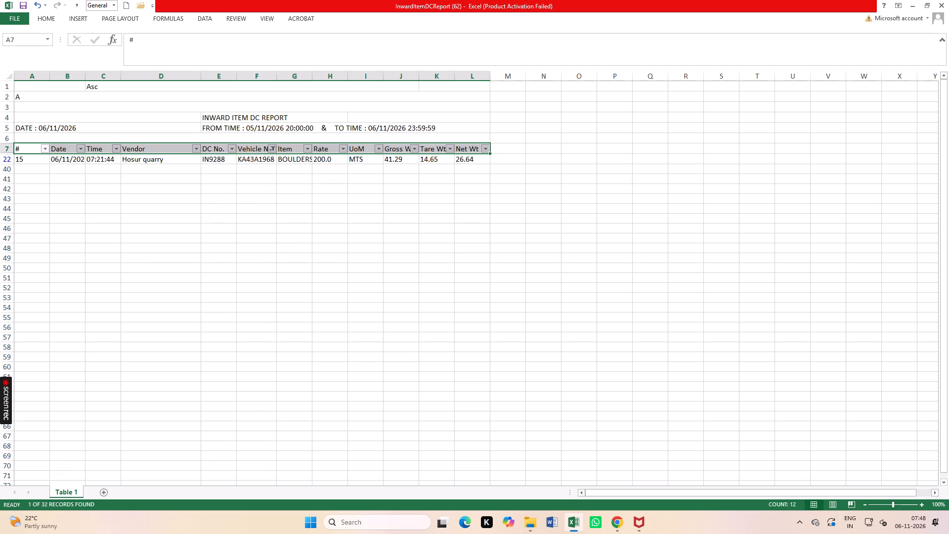
Look through the Vehicle No. filter's vehicle list for any vehicles still unchecked.
click(269, 150)
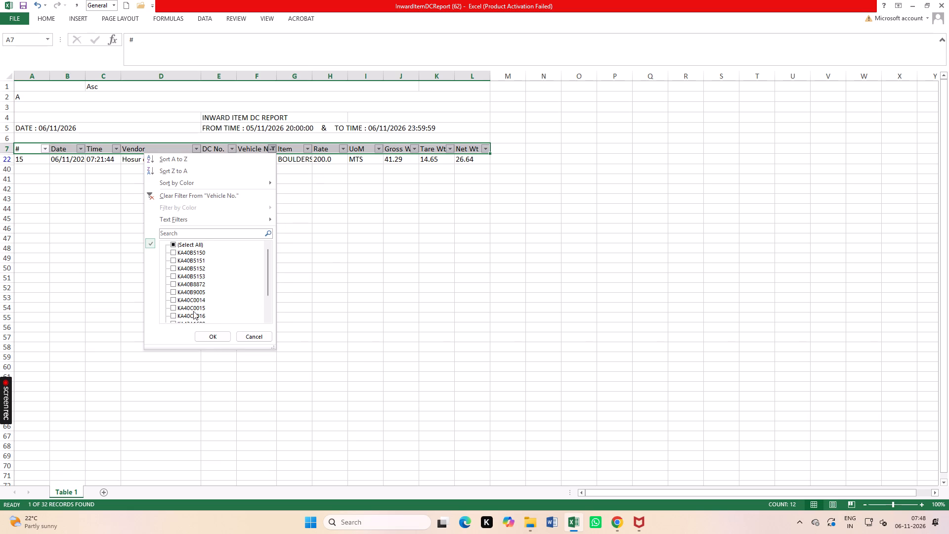
scroll(194, 297, down, 3)
scroll(194, 297, up, 1)
scroll(194, 297, down, 4)
scroll(194, 297, up, 4)
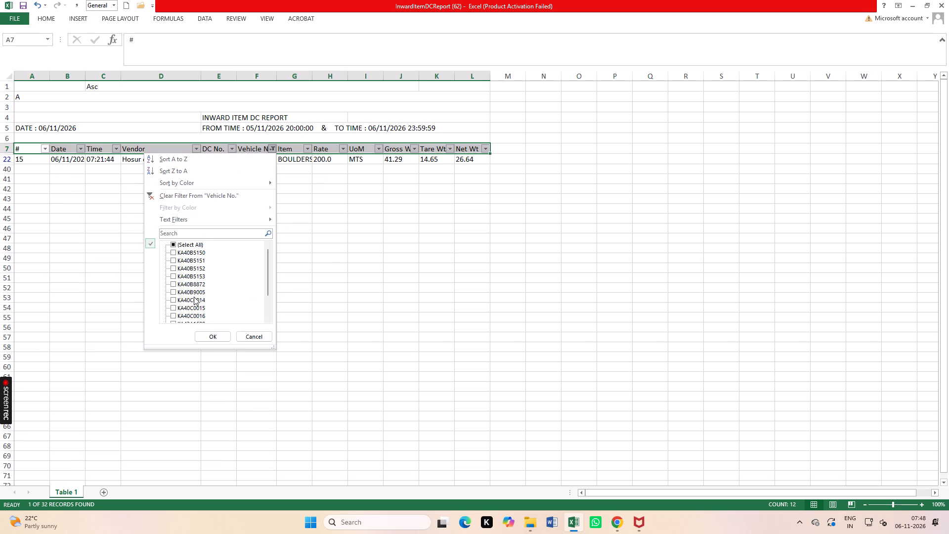
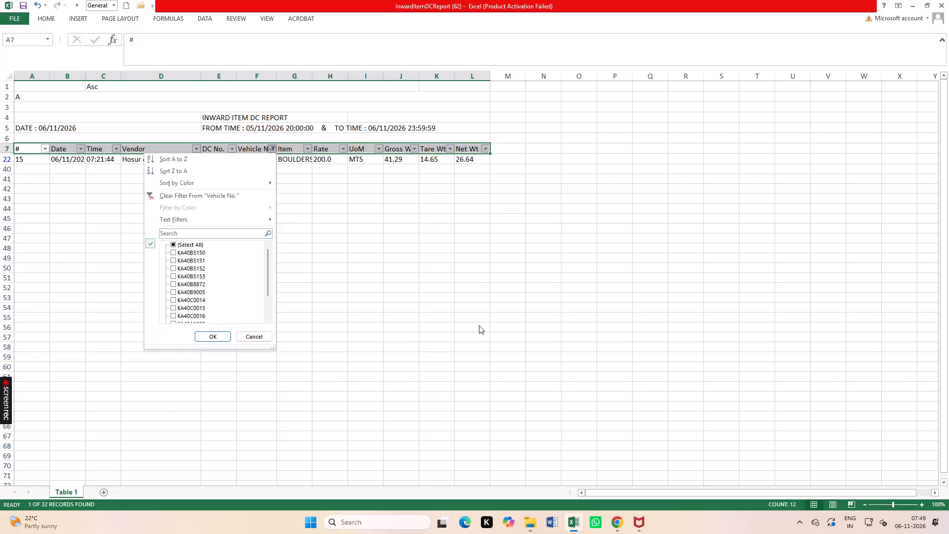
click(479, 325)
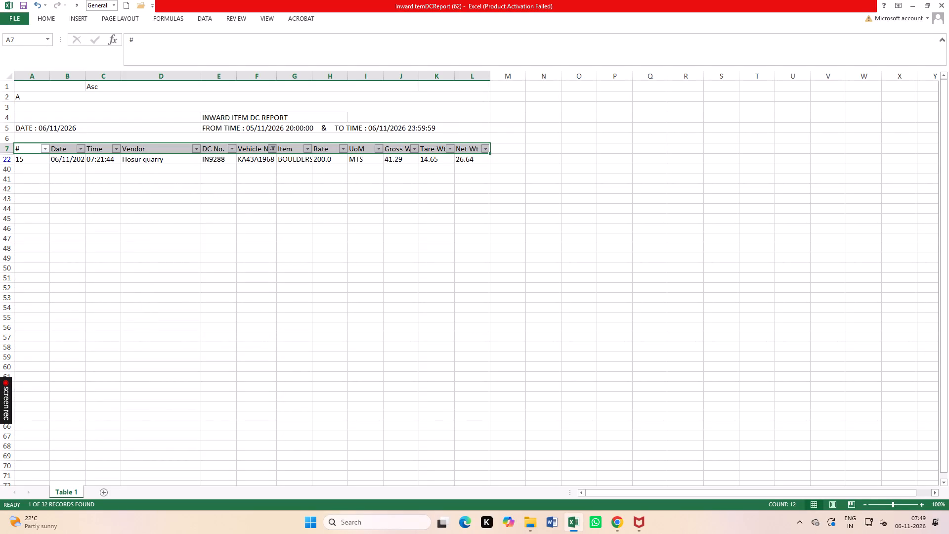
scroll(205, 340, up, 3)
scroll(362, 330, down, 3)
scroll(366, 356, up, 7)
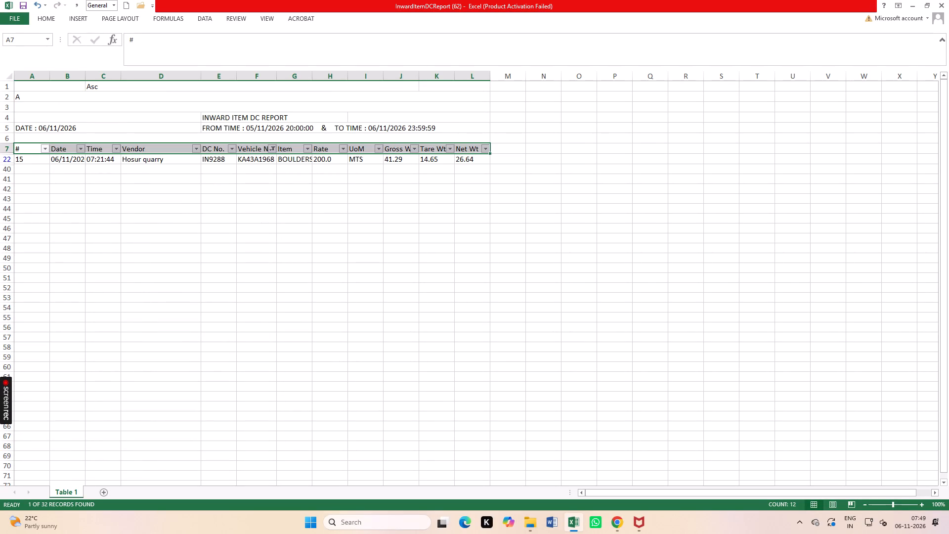
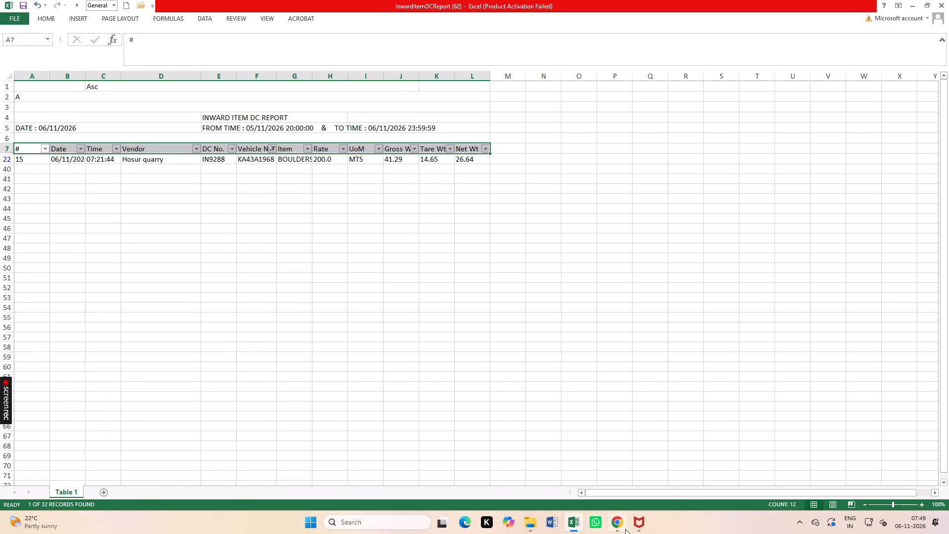
Switch to CRUSHER in Chrome and open the Inward Item Weight page.
click(603, 481)
scroll(293, 386, up, 5)
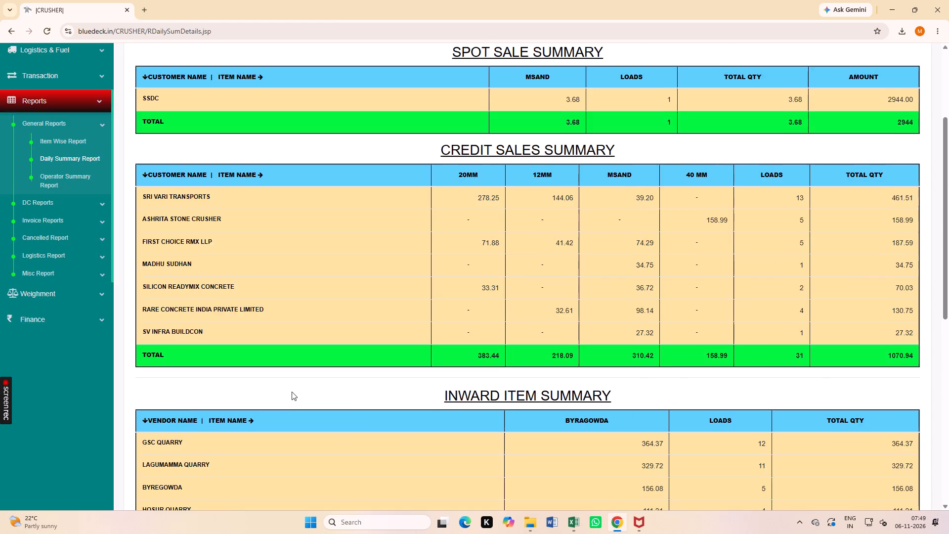
scroll(292, 392, up, 4)
scroll(159, 401, up, 4)
scroll(301, 412, down, 3)
scroll(492, 399, up, 3)
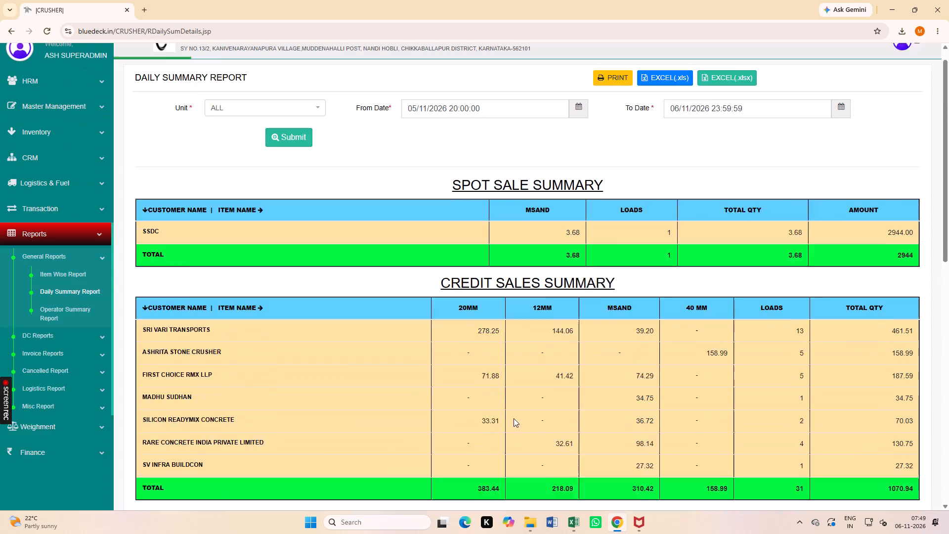
scroll(514, 418, up, 5)
scroll(183, 454, down, 2)
click(62, 353)
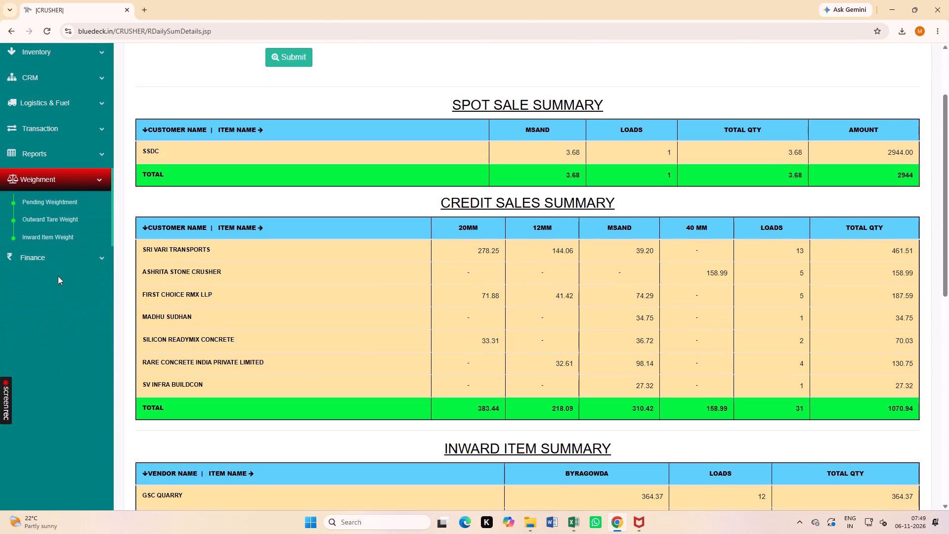
click(62, 242)
click(277, 124)
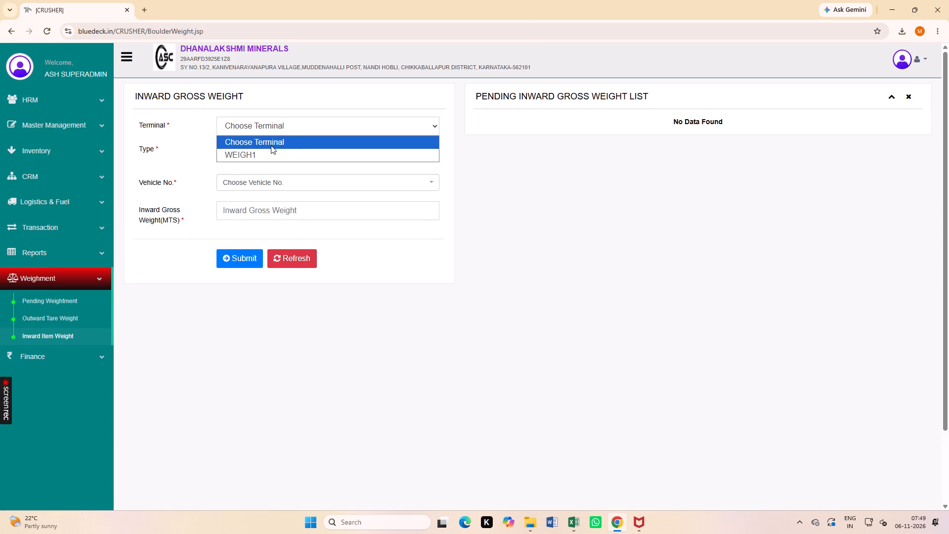
drag(271, 145, 268, 155)
click(268, 154)
drag(256, 172, 255, 178)
click(254, 175)
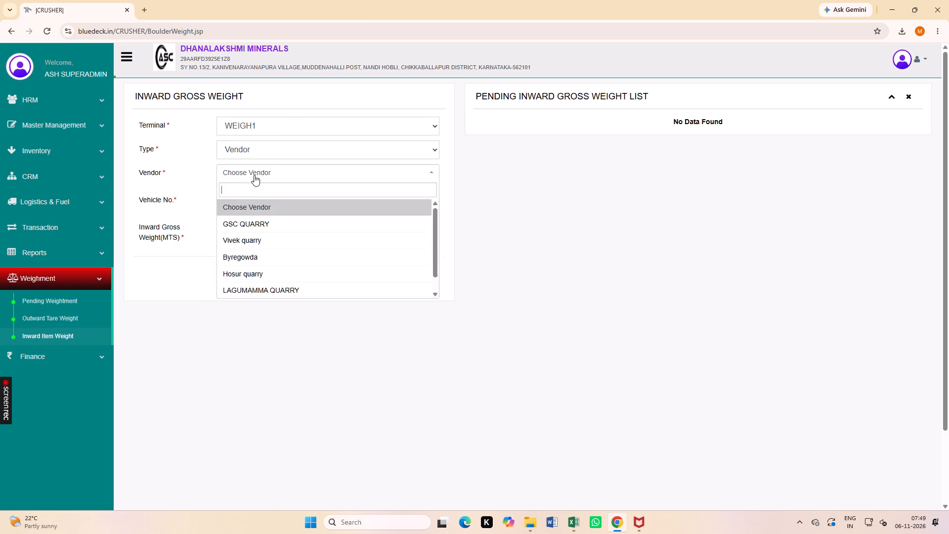
click(261, 288)
click(256, 199)
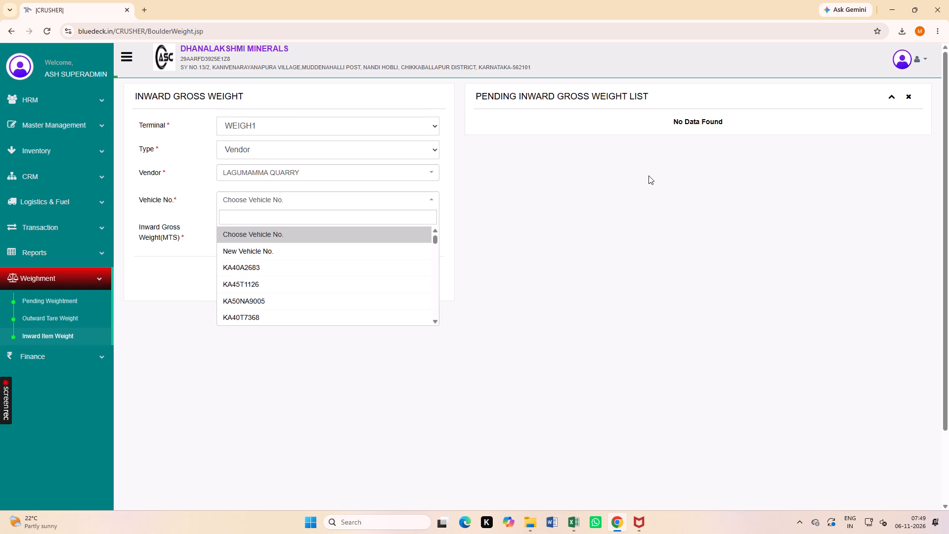
text(8872)
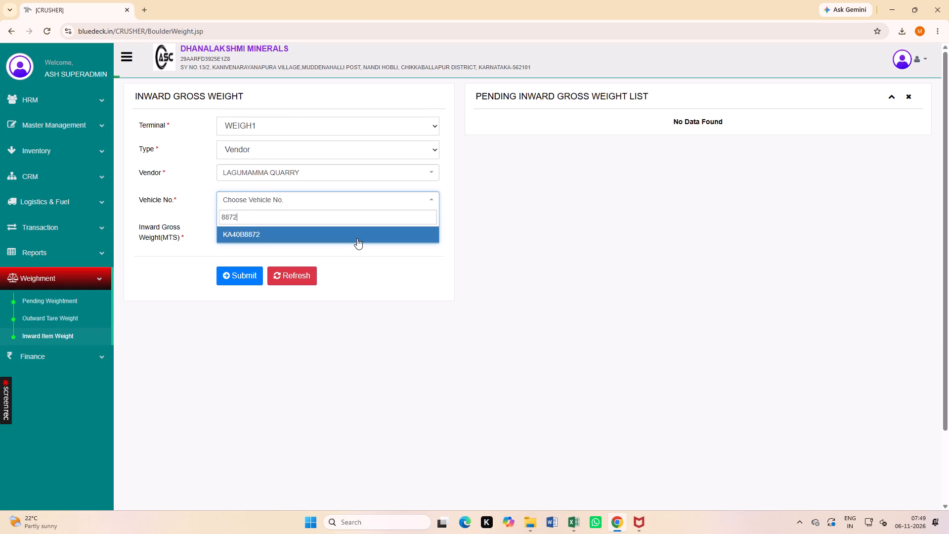
click(355, 237)
click(302, 226)
key(4)
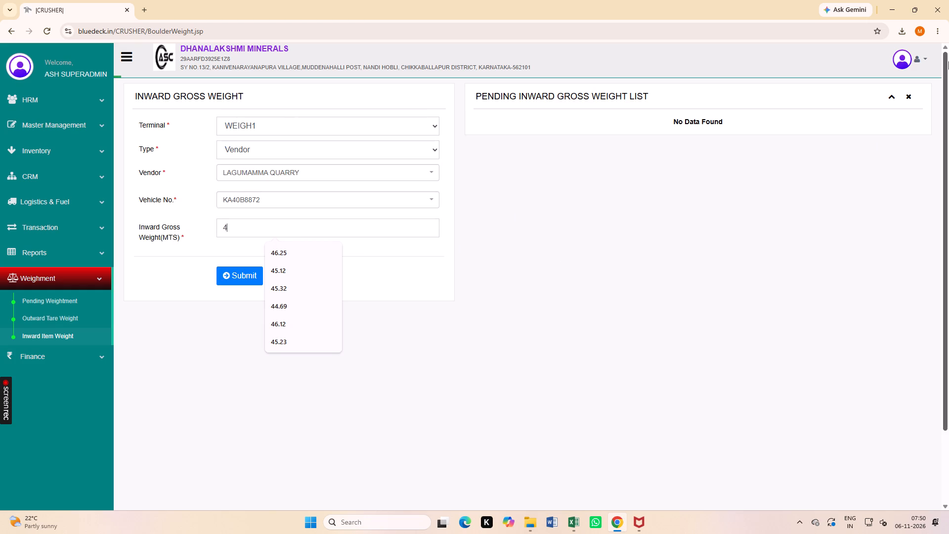
text(5.)
text(66)
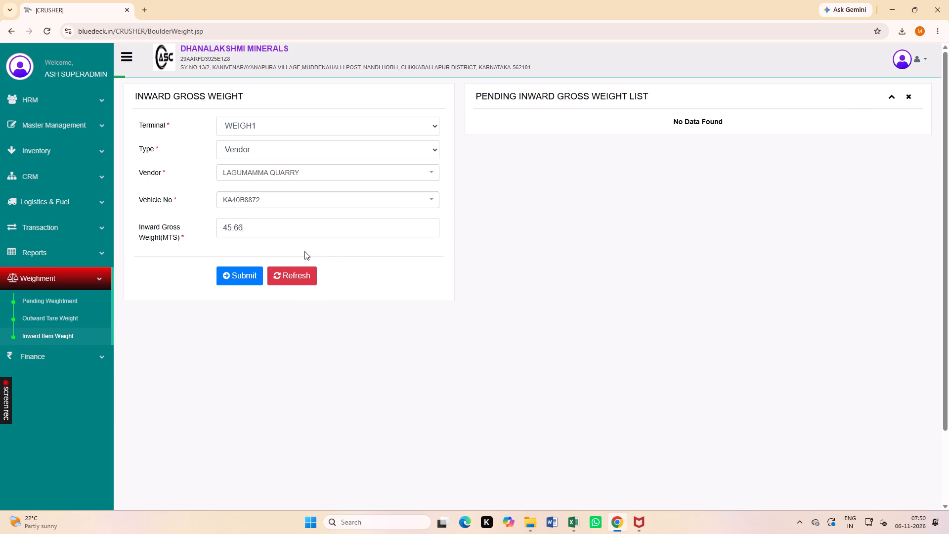
click(232, 278)
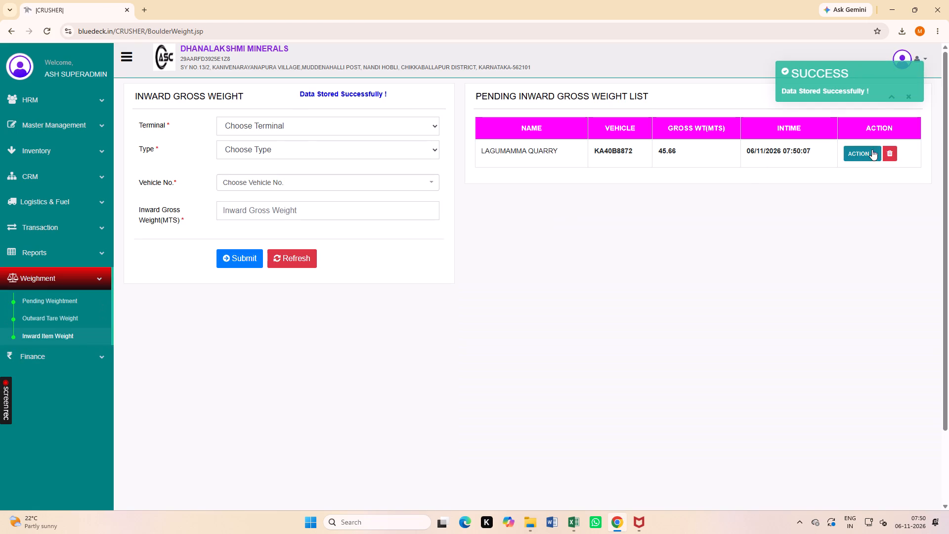
click(868, 156)
click(859, 177)
click(332, 154)
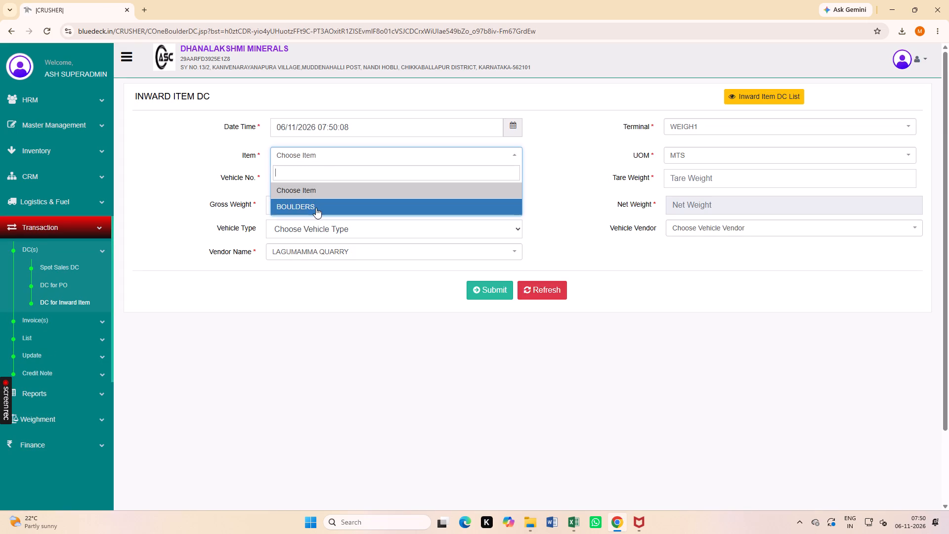
click(316, 208)
click(692, 182)
text(15)
text(.66)
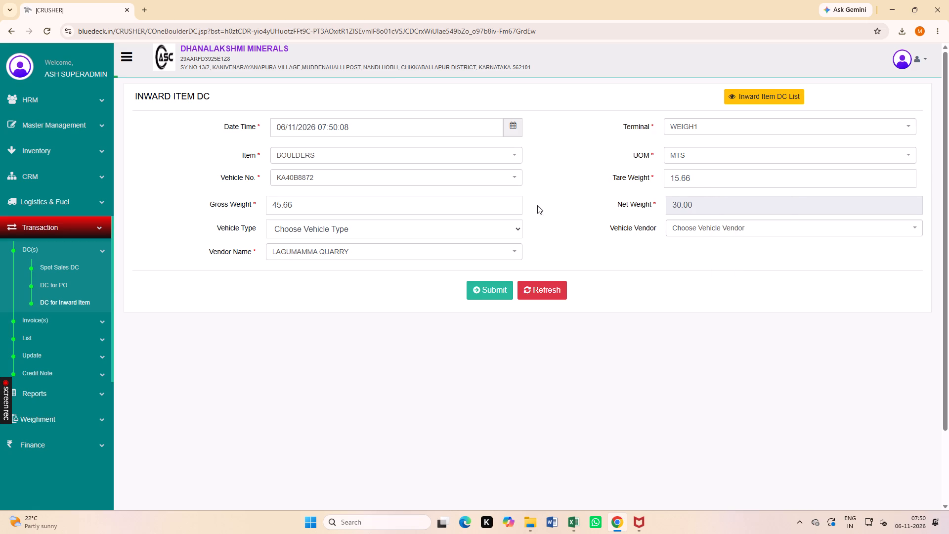
click(488, 292)
click(450, 238)
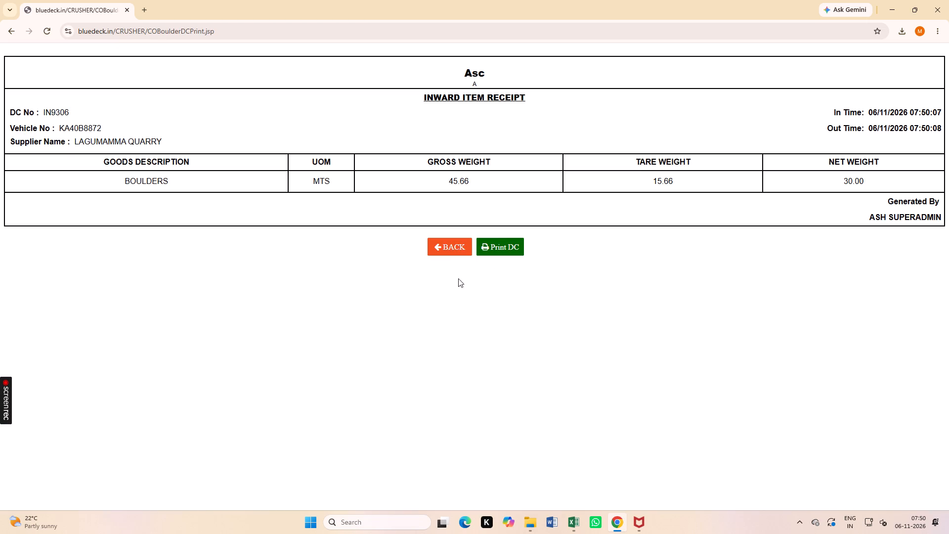
click(447, 252)
Open the user account options in CRUSHER.
click(915, 64)
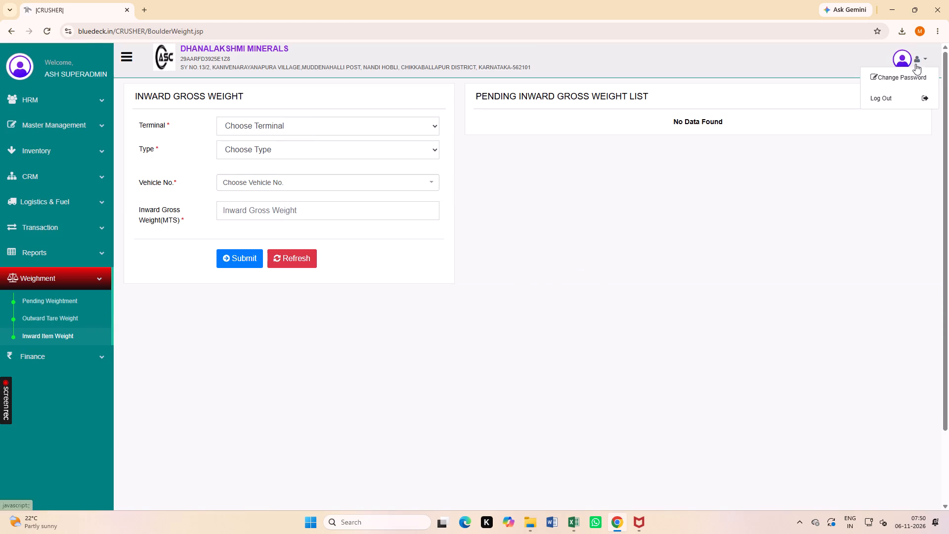
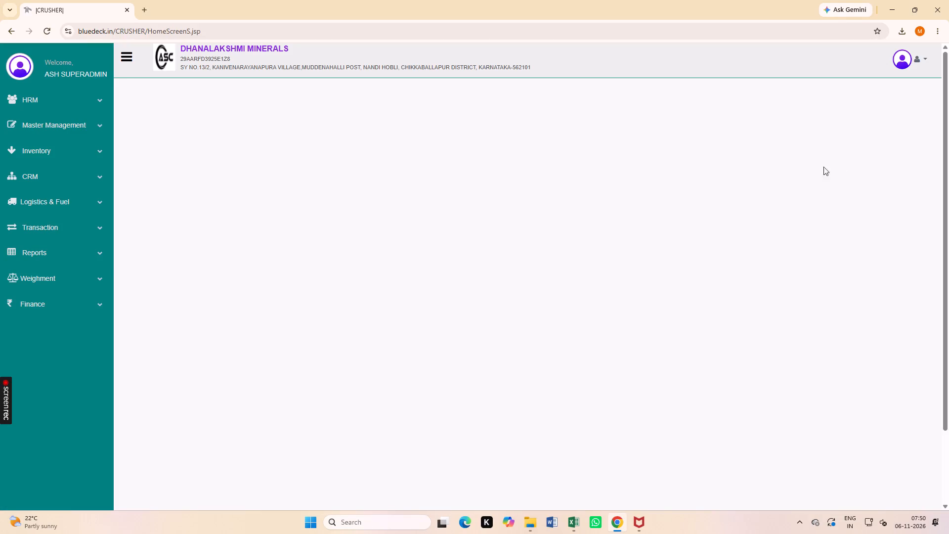
Generate the Daily Summary Report with From Date 05/11/2026 20:00:00 and examine its credit sales and inward item summaries.
click(93, 258)
click(56, 279)
click(57, 312)
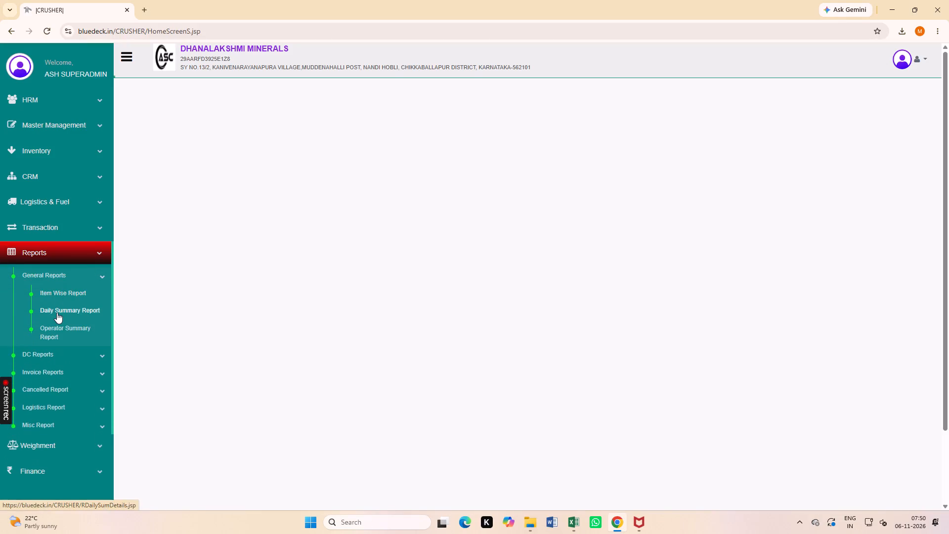
click(569, 130)
click(493, 181)
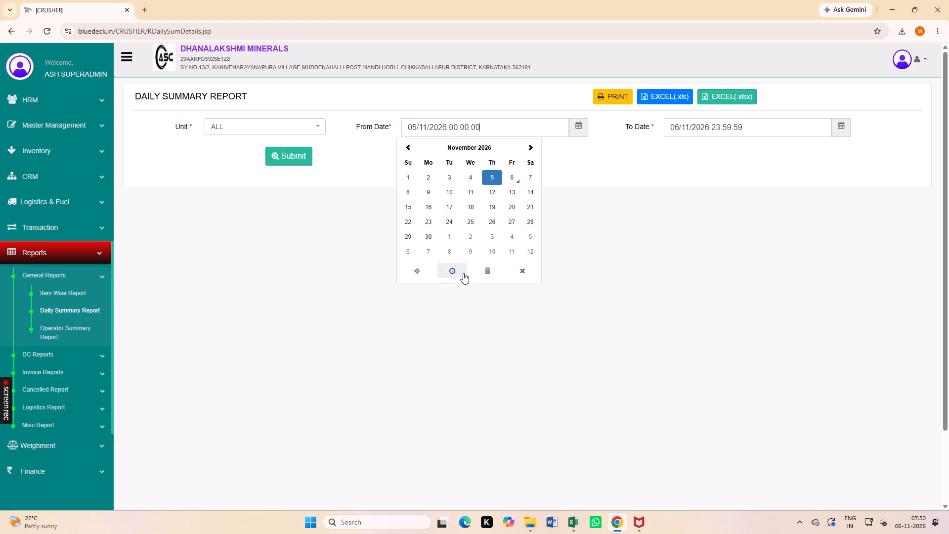
click(461, 274)
click(414, 256)
click(499, 229)
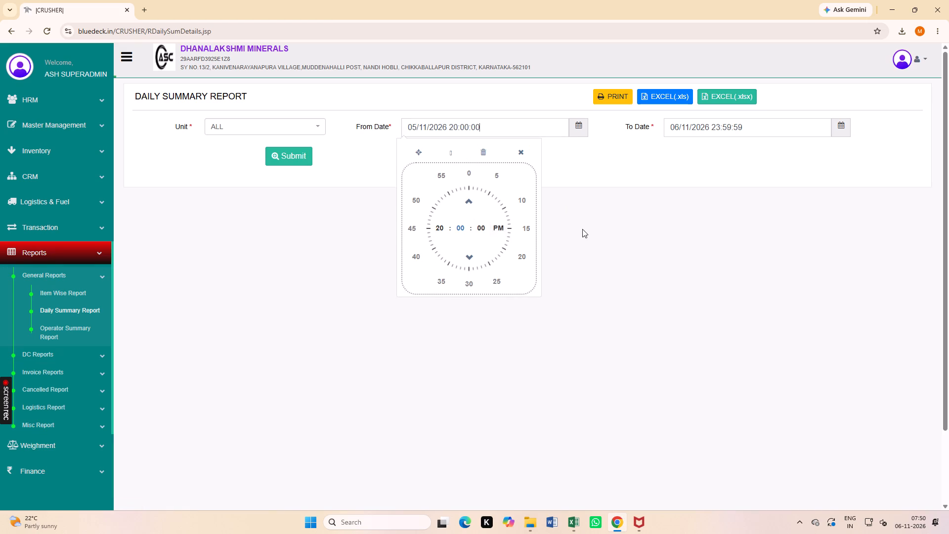
click(582, 229)
click(289, 159)
scroll(473, 324, down, 3)
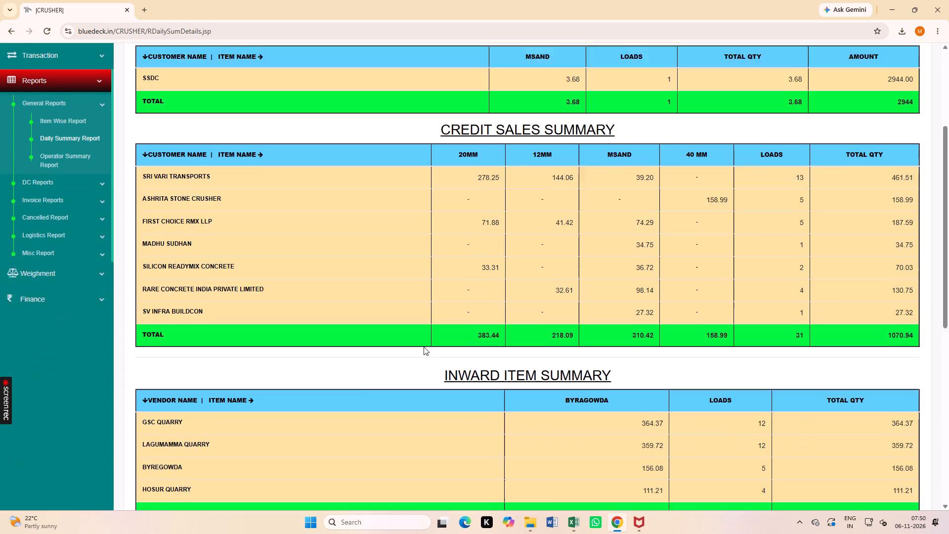
scroll(424, 347, down, 3)
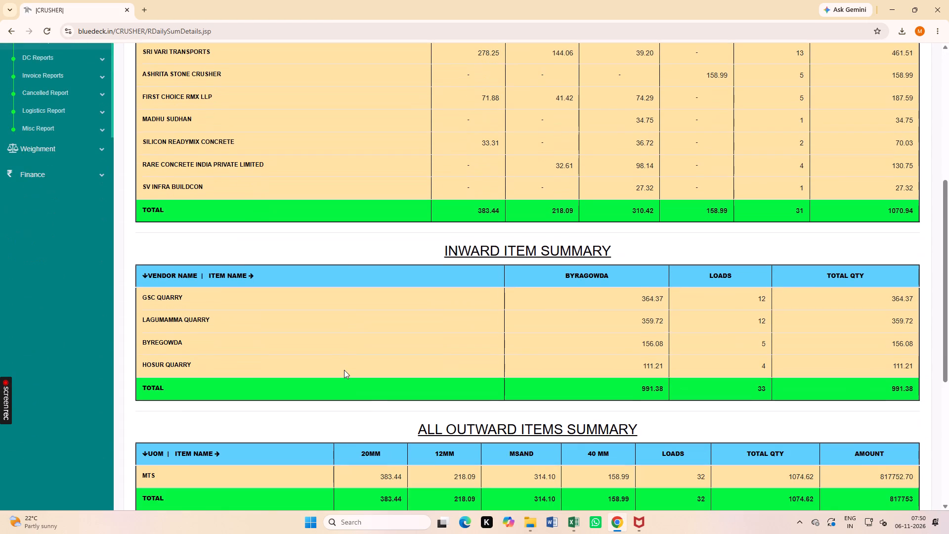
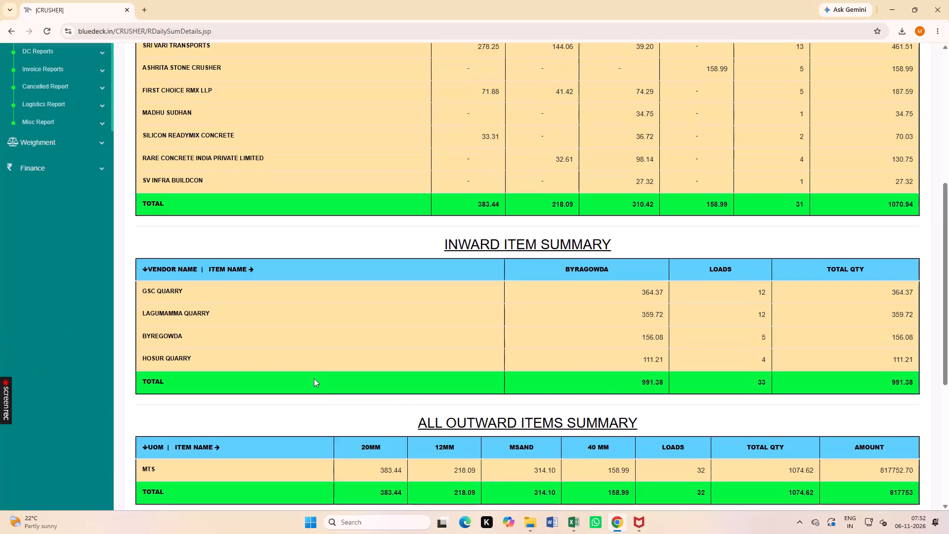
Generate the Daily Summary Report with From Date 01/11/2026 00:00:00 and examine its inward, outward and collection summaries.
scroll(362, 362, up, 8)
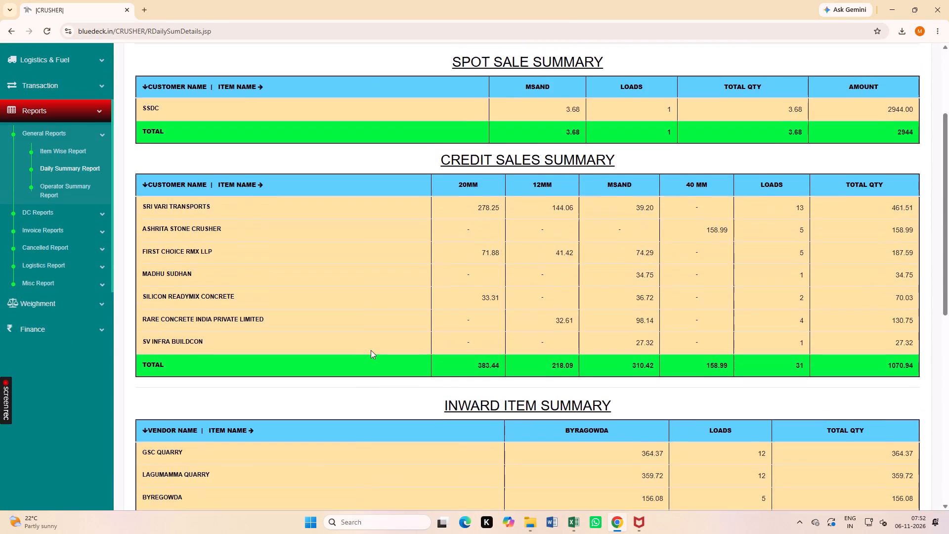
scroll(371, 350, up, 5)
click(541, 135)
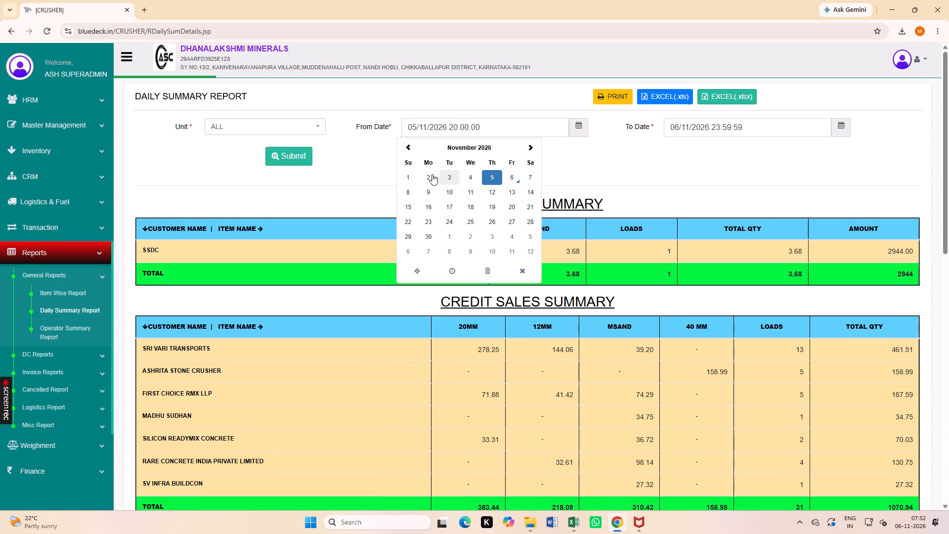
click(413, 175)
click(454, 273)
click(469, 179)
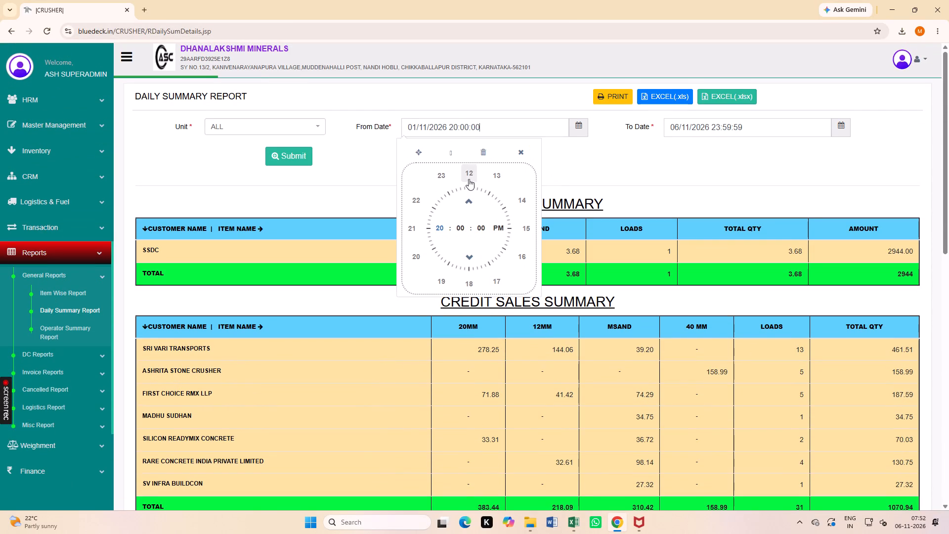
click(494, 230)
click(652, 163)
click(307, 153)
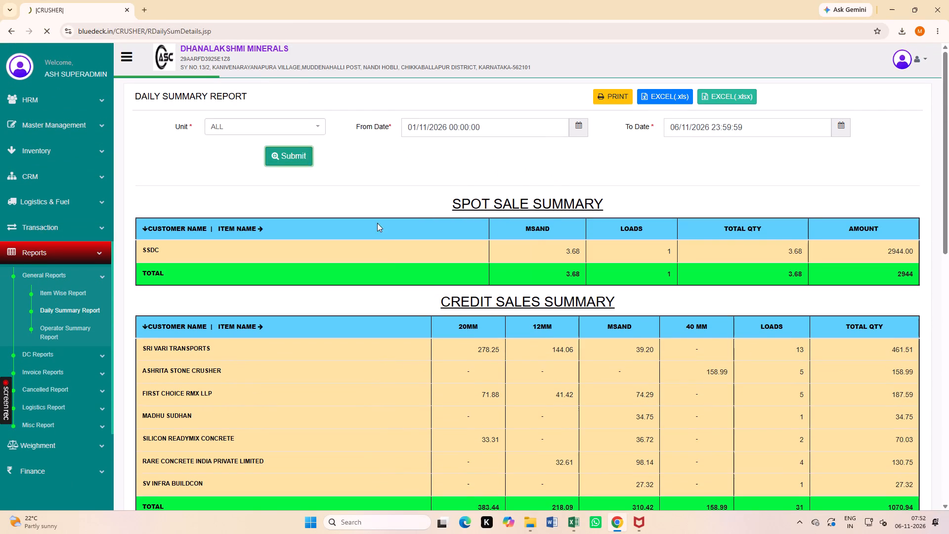
scroll(475, 349, down, 7)
scroll(425, 398, down, 3)
scroll(363, 399, down, 3)
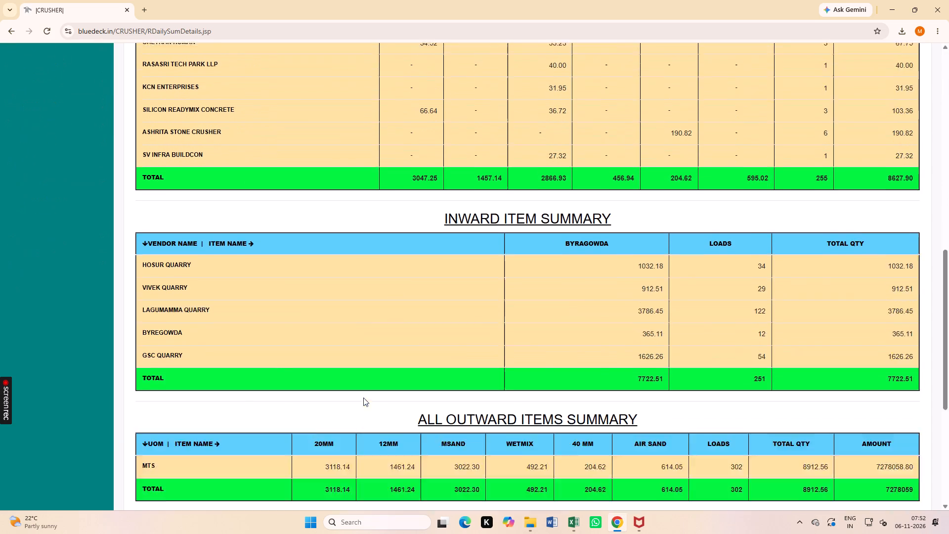
scroll(414, 371, down, 3)
scroll(467, 357, down, 6)
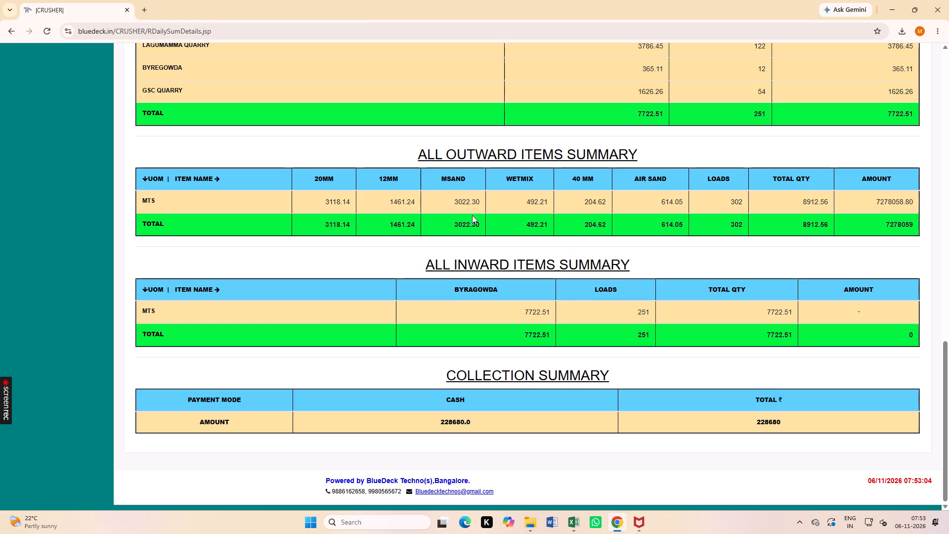
click(574, 467)
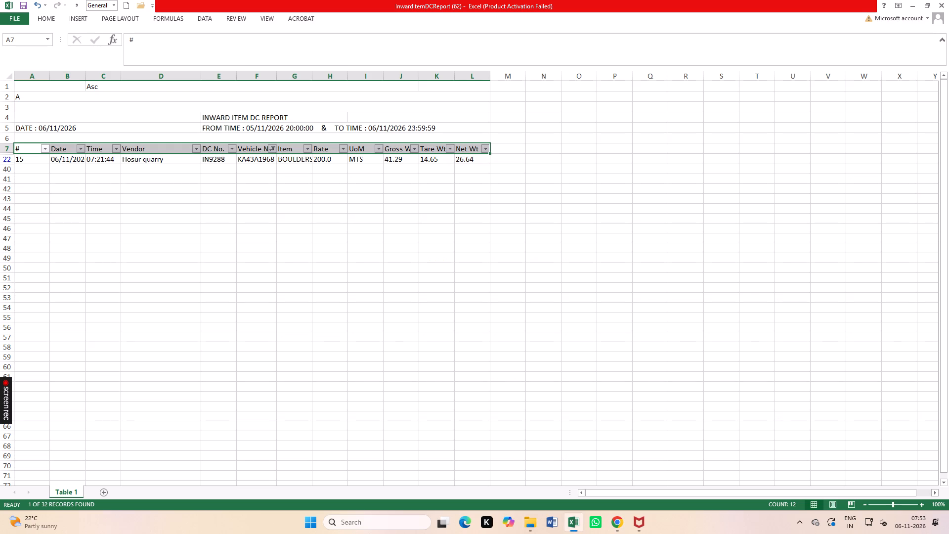
click(273, 153)
click(272, 152)
scroll(191, 307, down, 3)
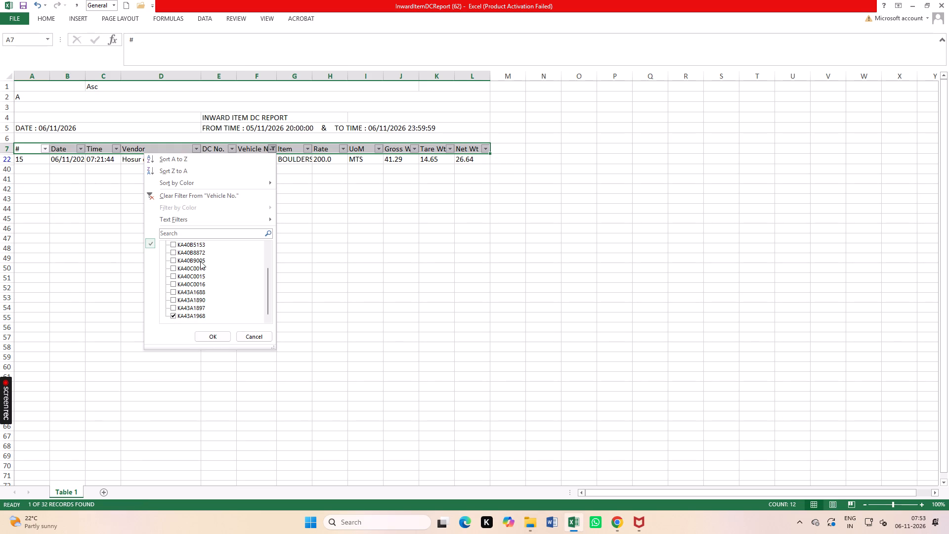
click(200, 261)
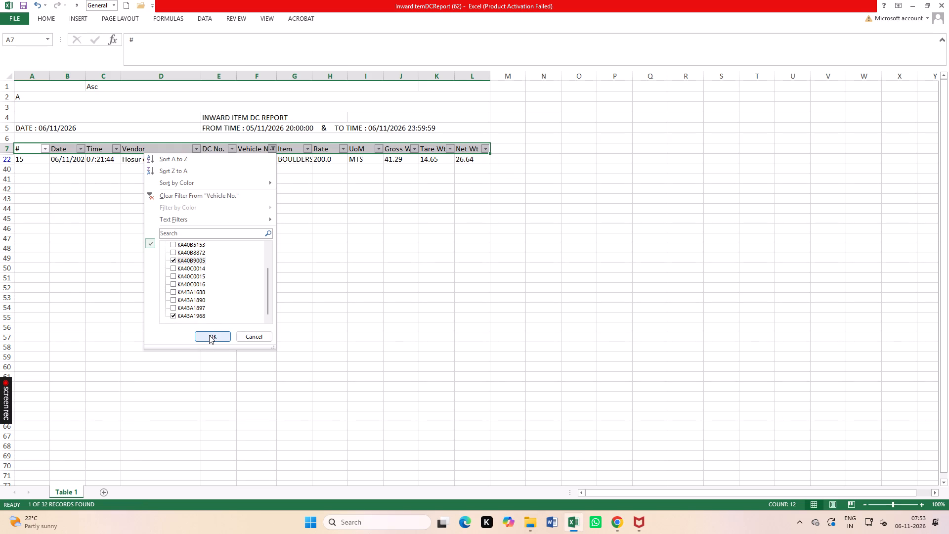
click(209, 335)
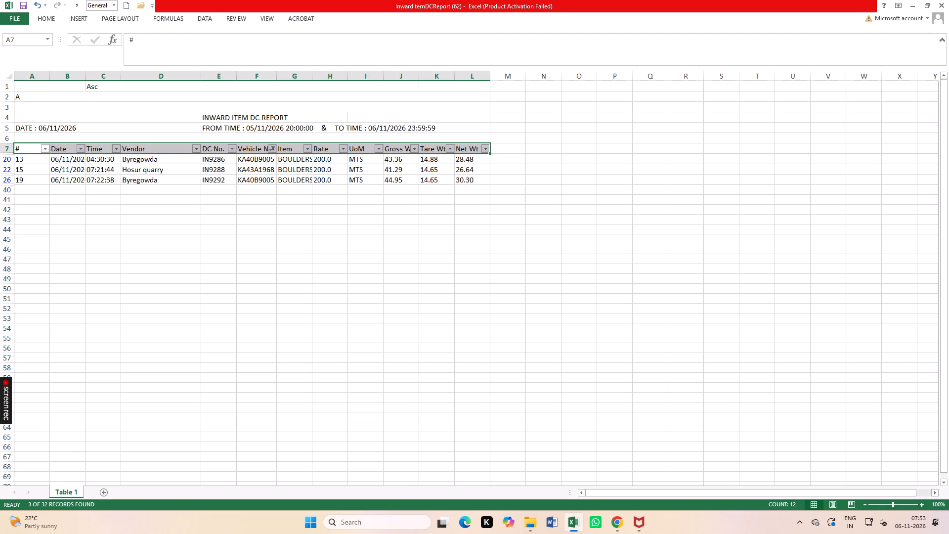
click(197, 149)
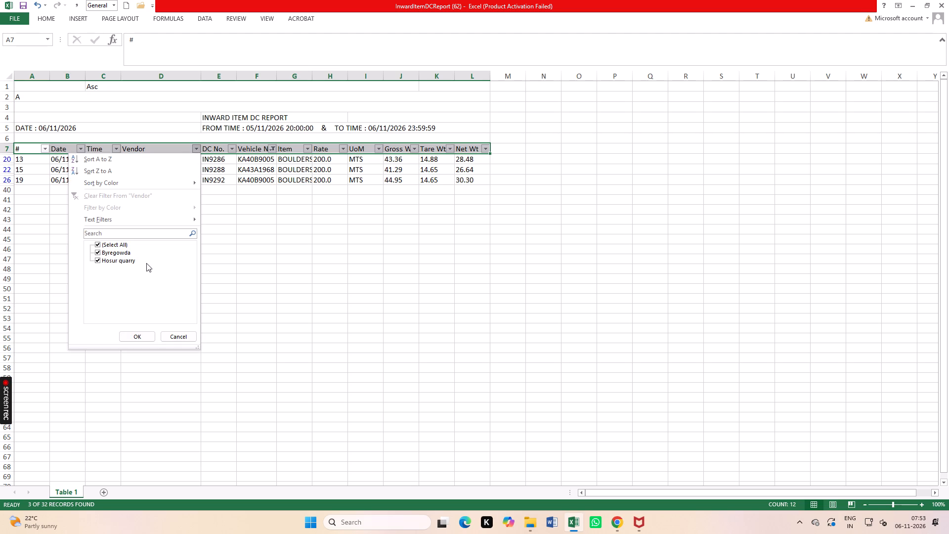
click(274, 276)
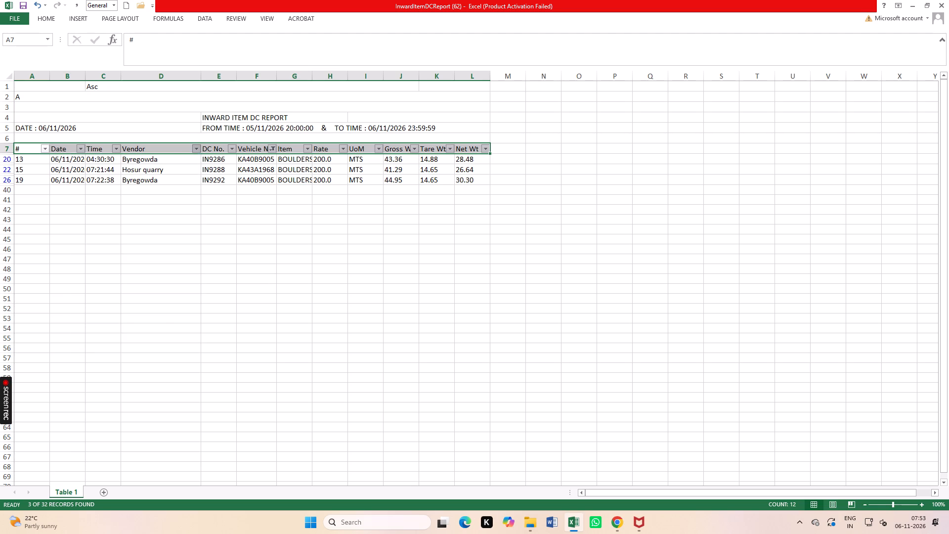
Reset the Vehicle No. filter to include all vehicles.
click(269, 148)
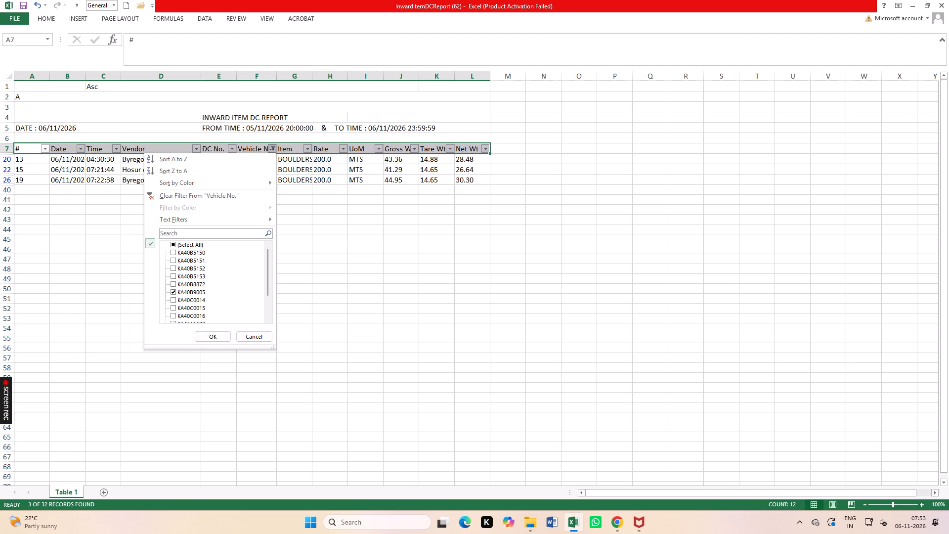
click(186, 244)
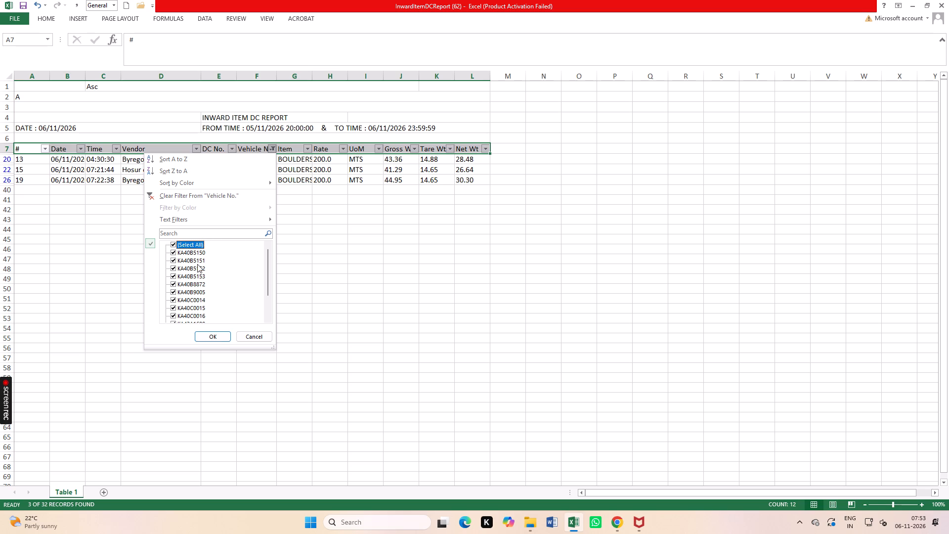
click(216, 339)
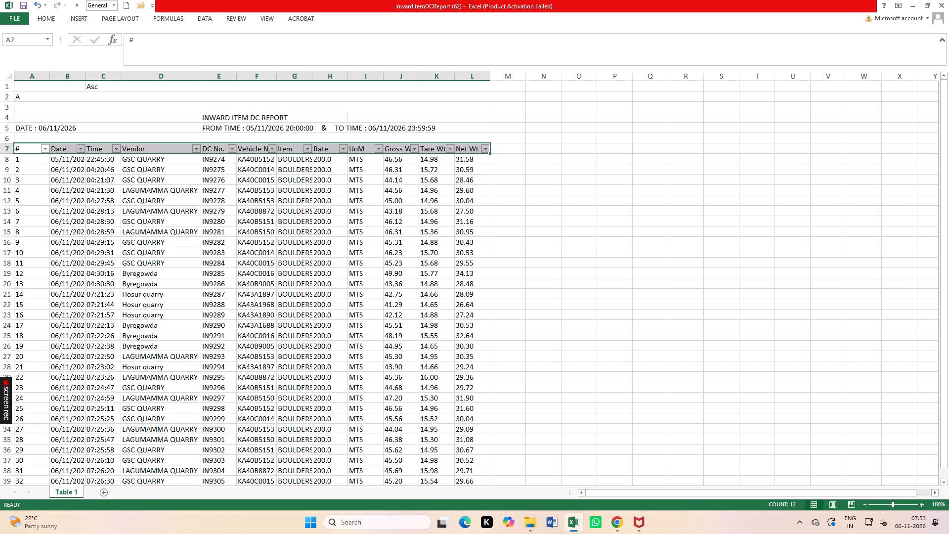
Filter the Vendor column to only Byregowda and Hosur quarry.
click(193, 152)
click(124, 248)
click(106, 252)
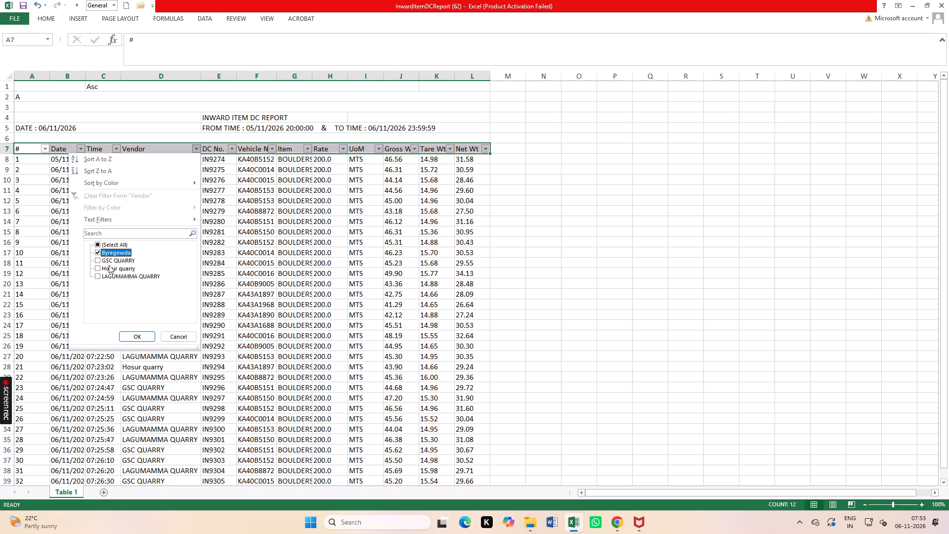
click(109, 269)
click(125, 336)
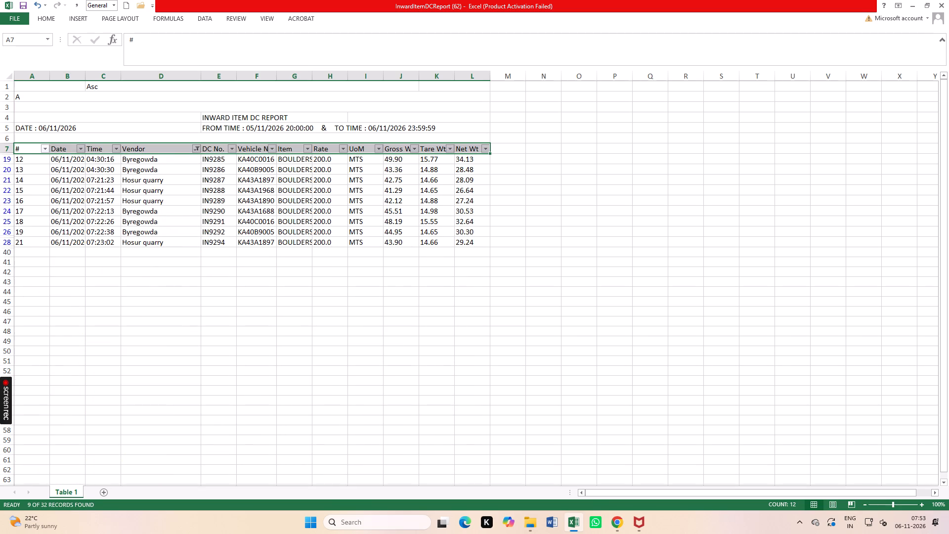
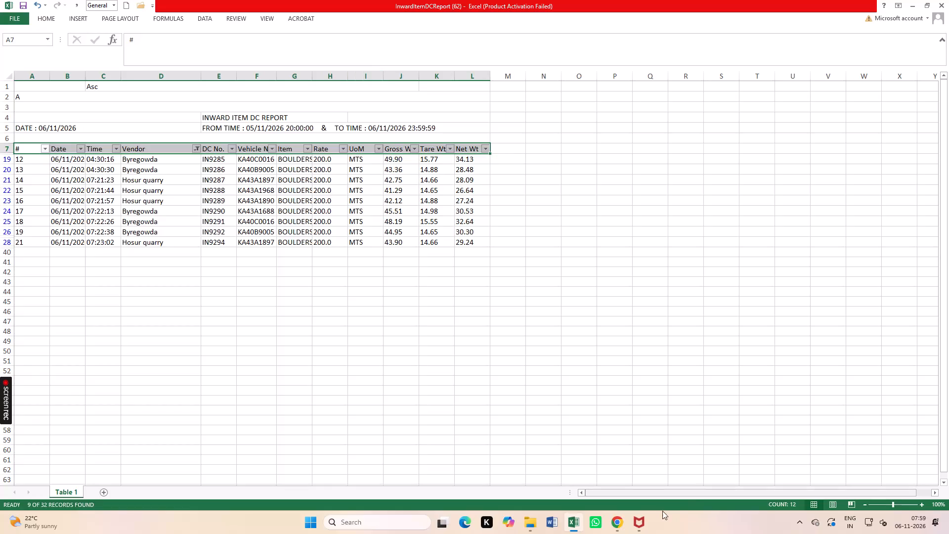
Switch from Excel to the CRUSHER Daily Summary Report in Chrome to view its inward, outward and collection summaries.
click(613, 458)
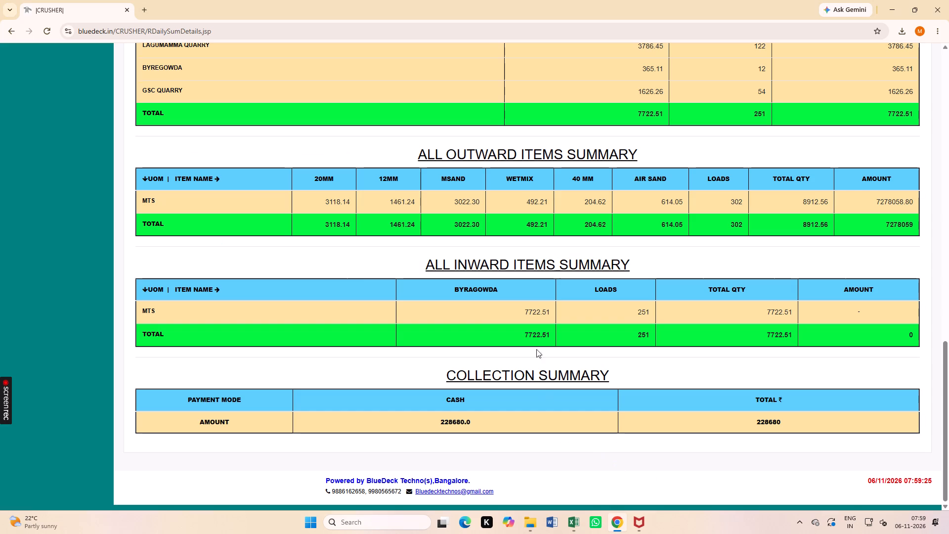
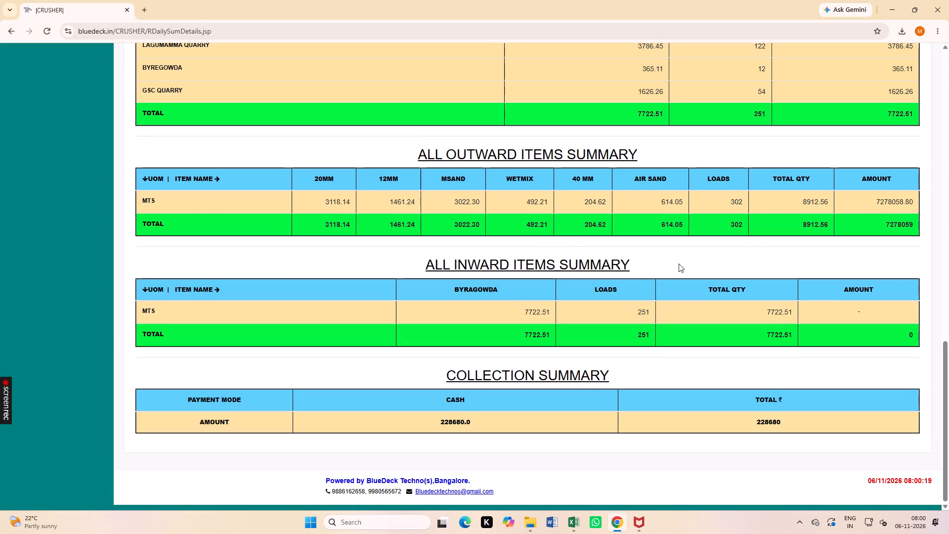
Regenerate the Daily Summary Report with the From Date set to 05/11/2026 20:00:00 and review its sales and inward item summaries.
scroll(557, 267, up, 17)
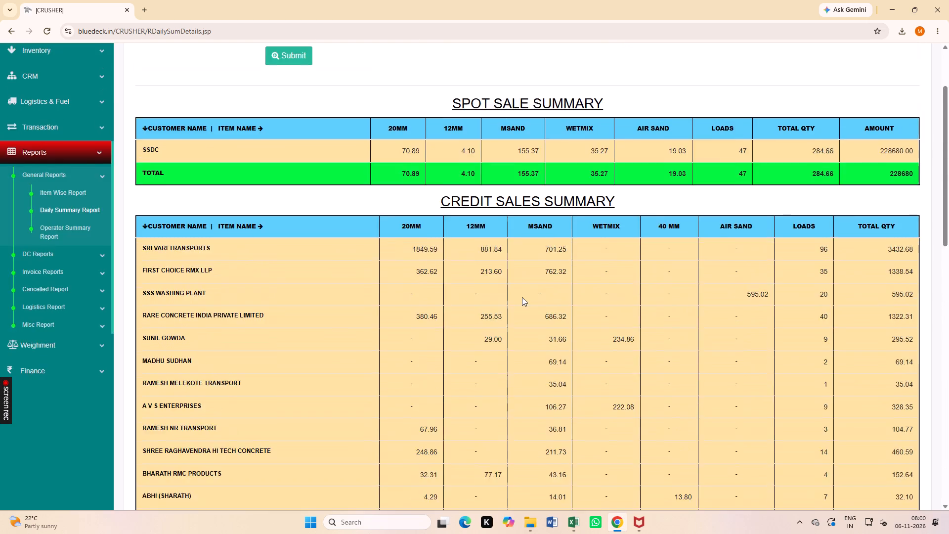
scroll(522, 297, up, 2)
click(558, 119)
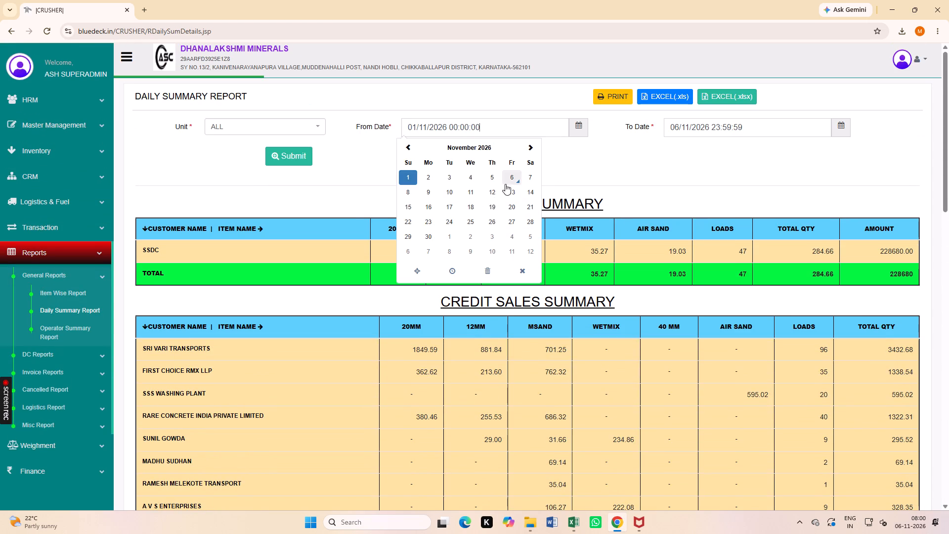
click(486, 177)
click(459, 270)
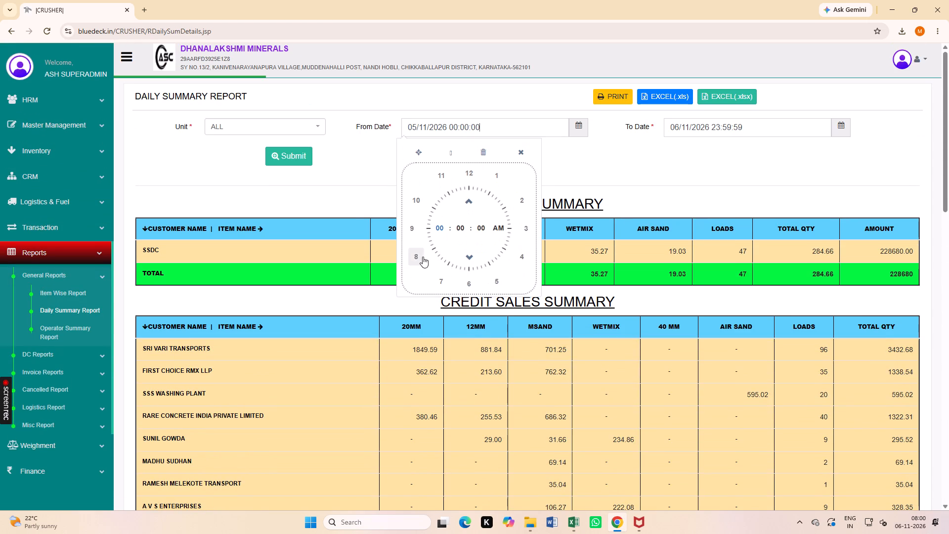
click(423, 257)
click(501, 226)
click(627, 199)
click(269, 156)
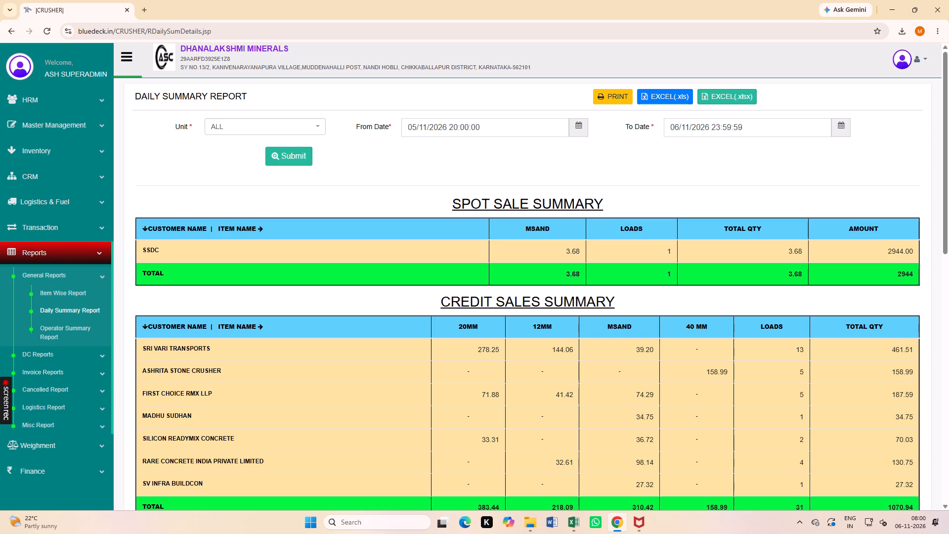
scroll(331, 361, down, 3)
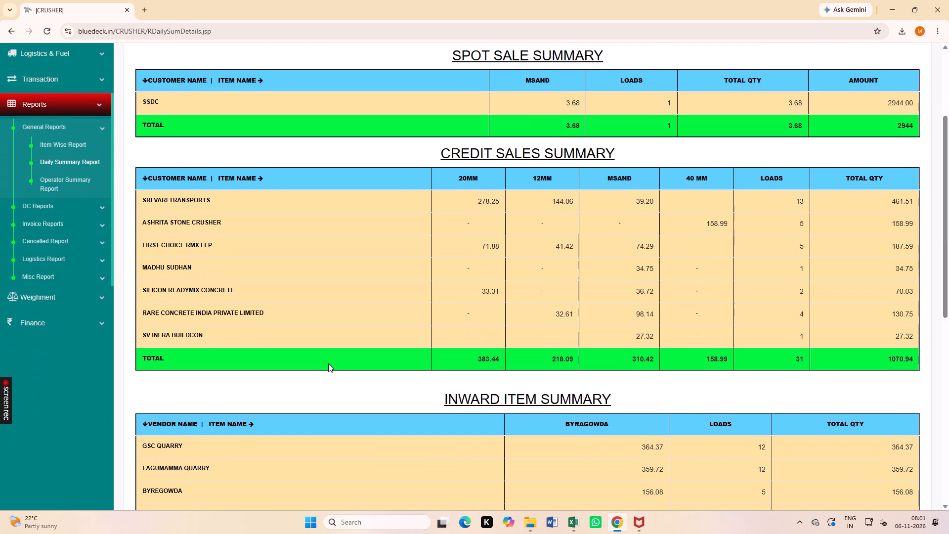
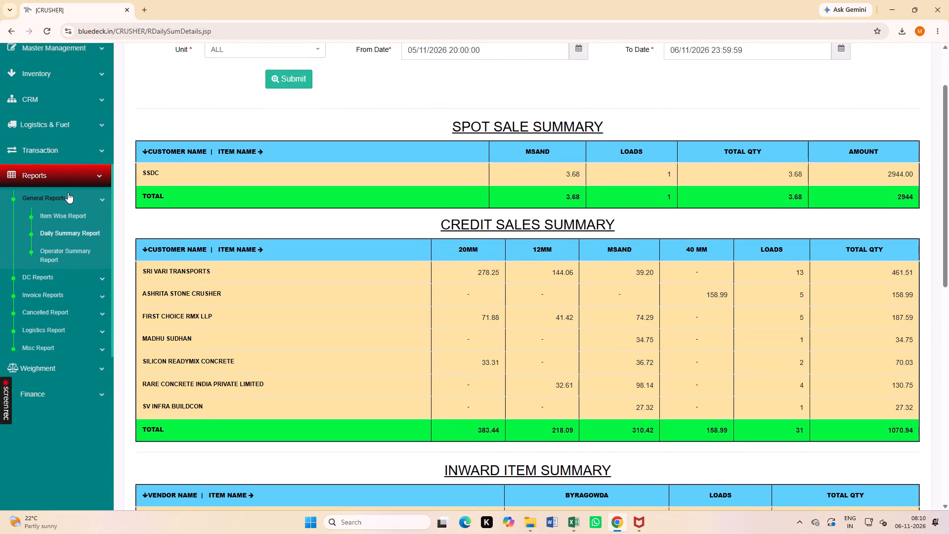
Generate the Pending DC List with the From Date set to 05/11/2026.
click(67, 154)
click(56, 186)
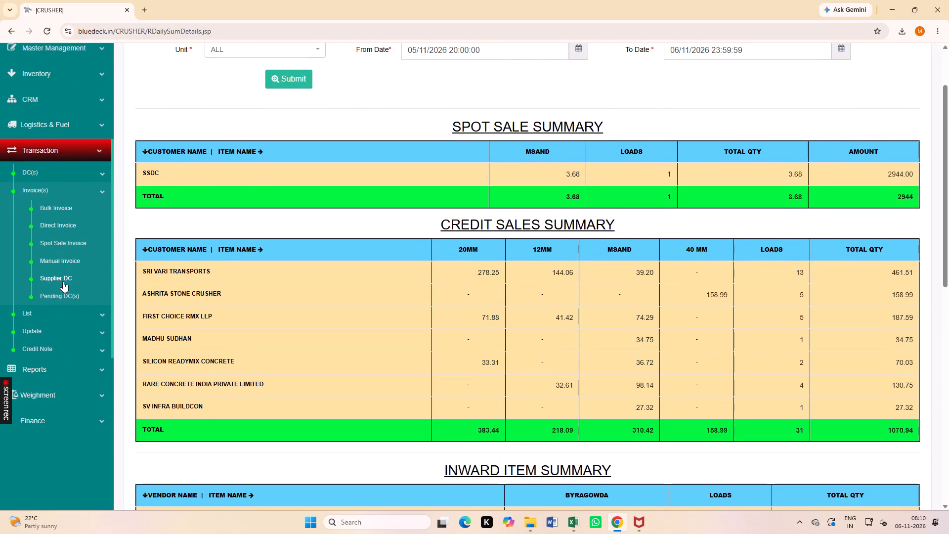
click(60, 303)
click(734, 102)
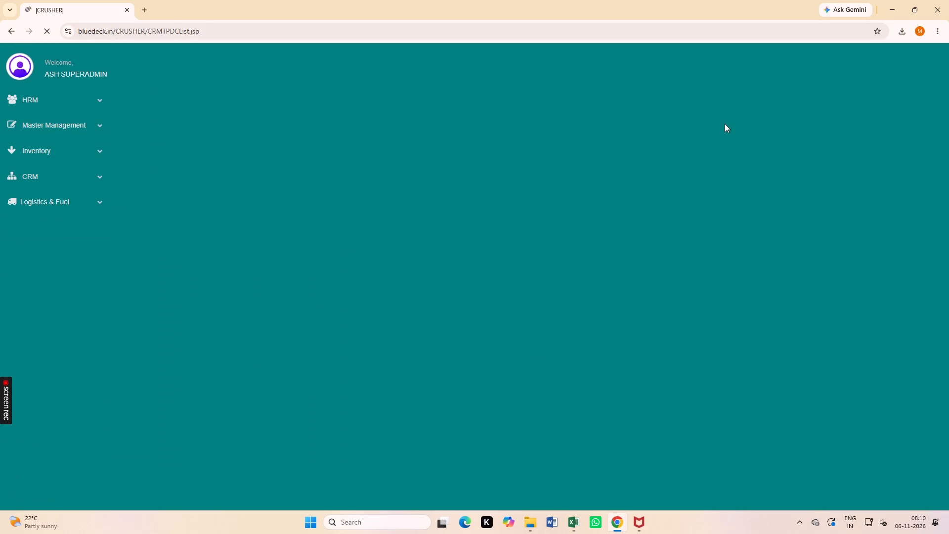
click(582, 124)
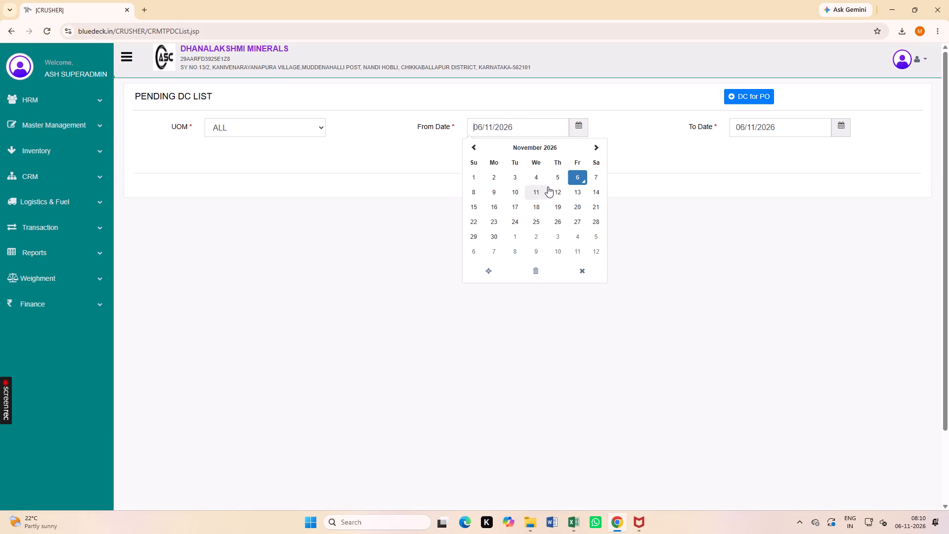
click(560, 180)
click(503, 162)
click(497, 159)
Examine the pending DC entries across the first two pages, checking customers, items, quantities and vehicles.
scroll(519, 311, down, 2)
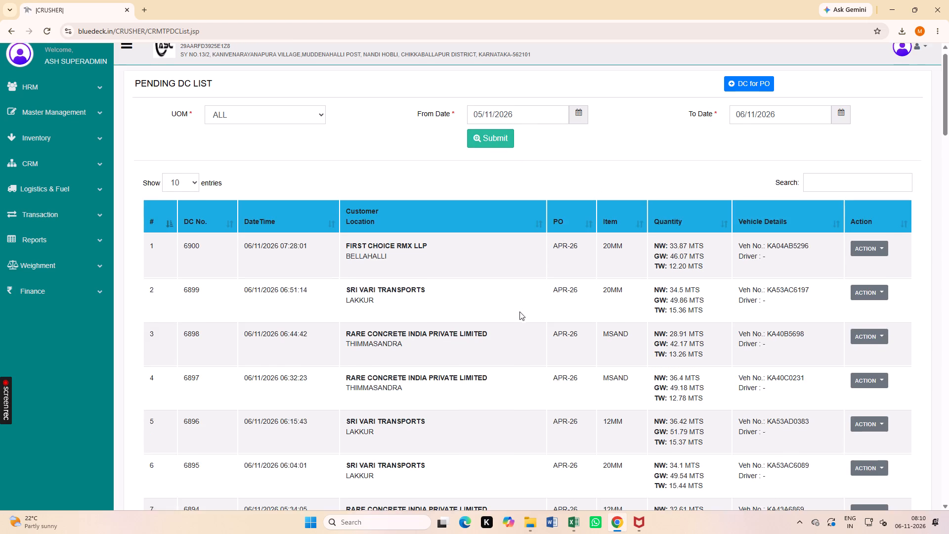
scroll(501, 307, down, 3)
scroll(451, 308, down, 3)
click(898, 298)
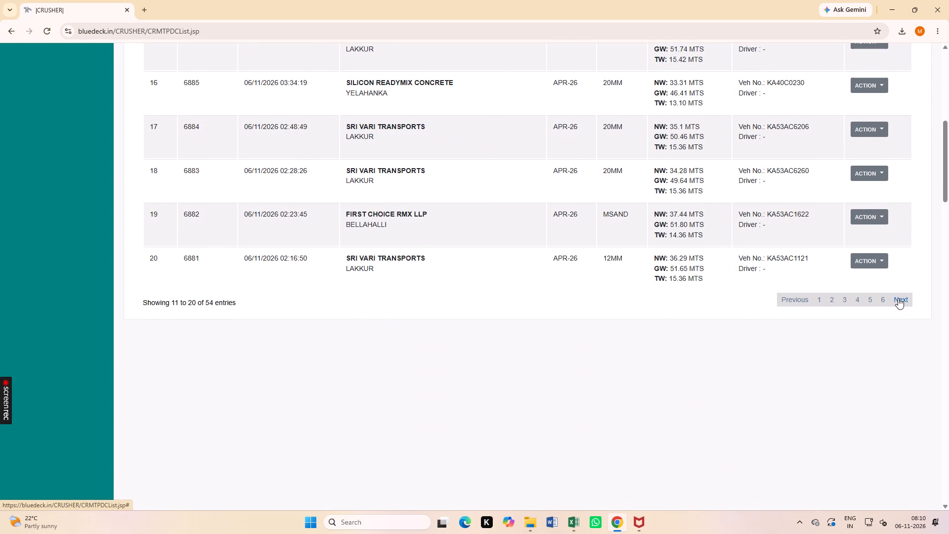
scroll(512, 312, up, 5)
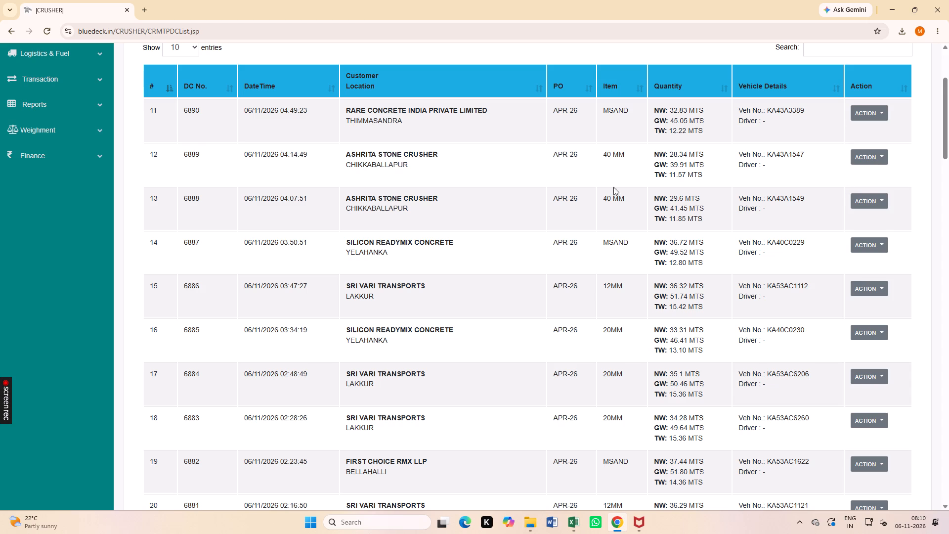
scroll(469, 220, down, 1)
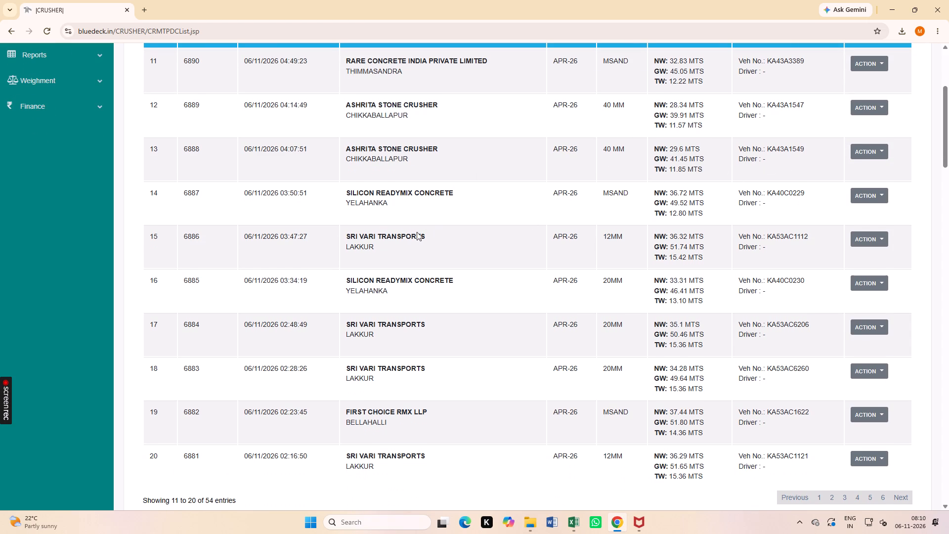